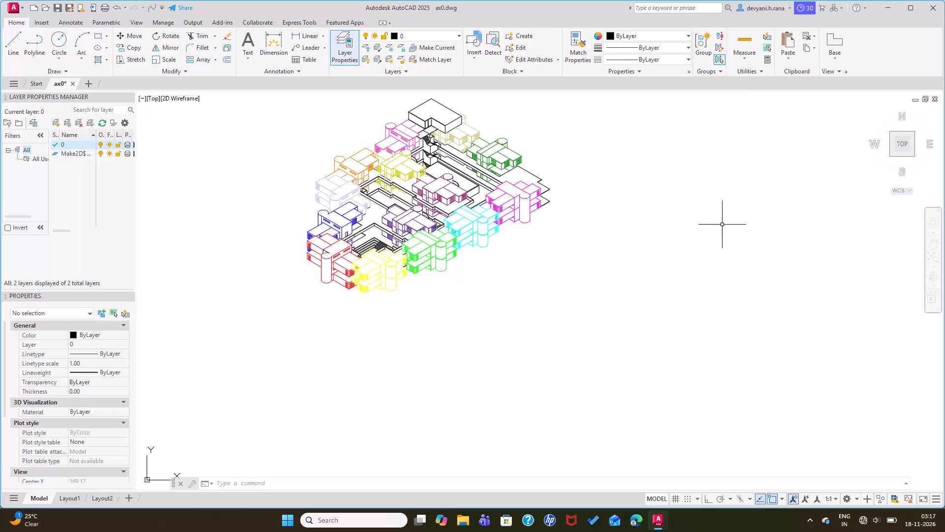
Switch from AutoCAD to InDesign by opening "A26_Hosuing Studio Panel Format deva" from the desktop, skipping replacement of missing fonts.
left_click(881, 7)
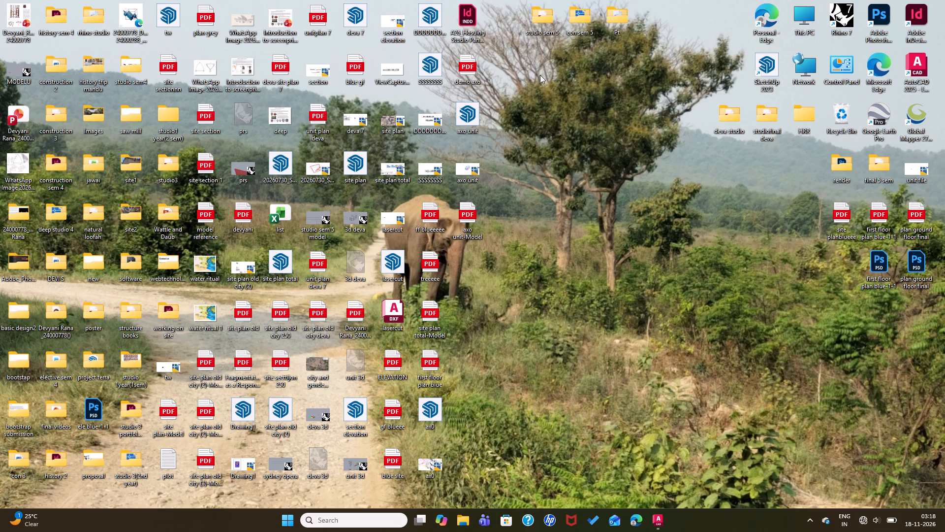
double_click(469, 17)
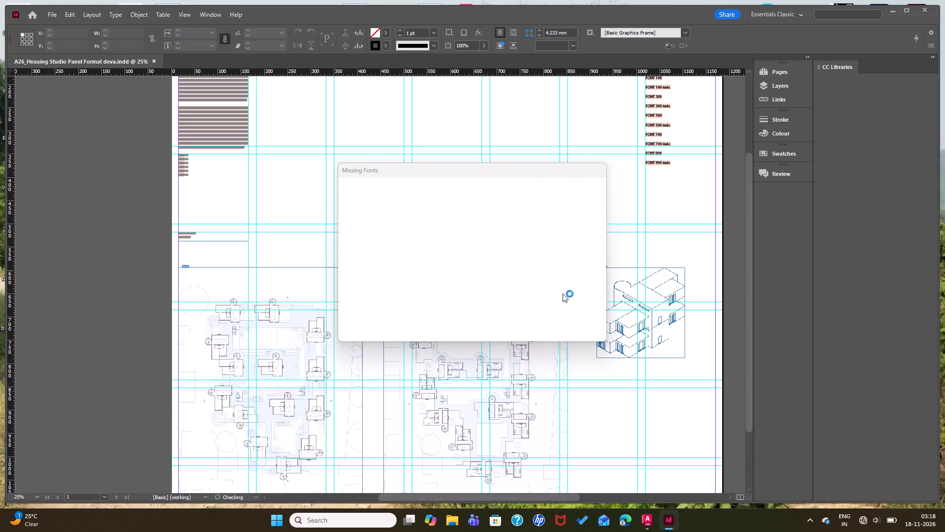
left_click(583, 330)
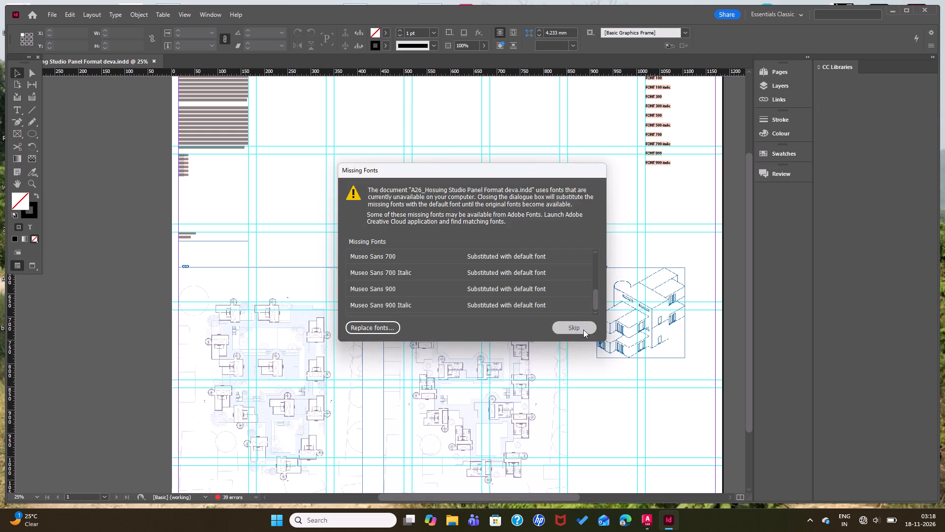
Examine the panel sheet's layout of plans, axonometric and text blocks, in both presentation and normal view.
scroll(583, 330, "down", 2)
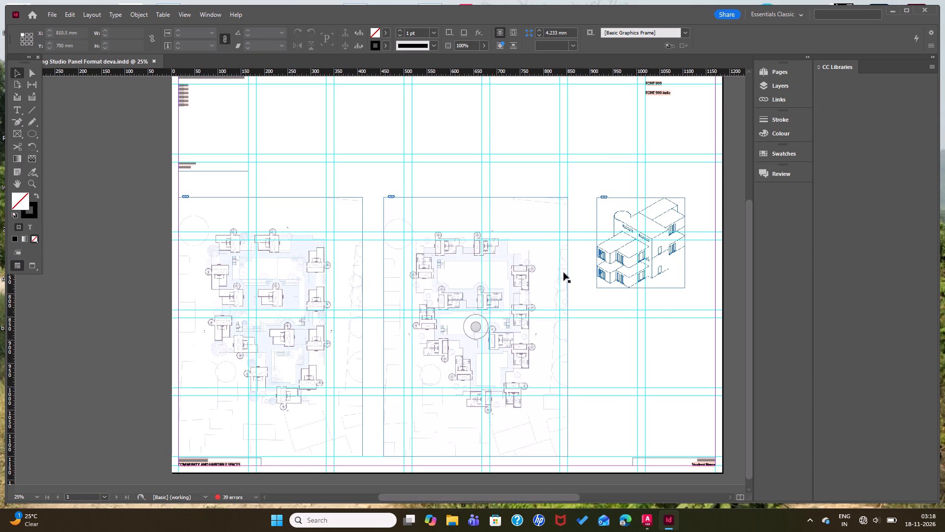
left_click(632, 351)
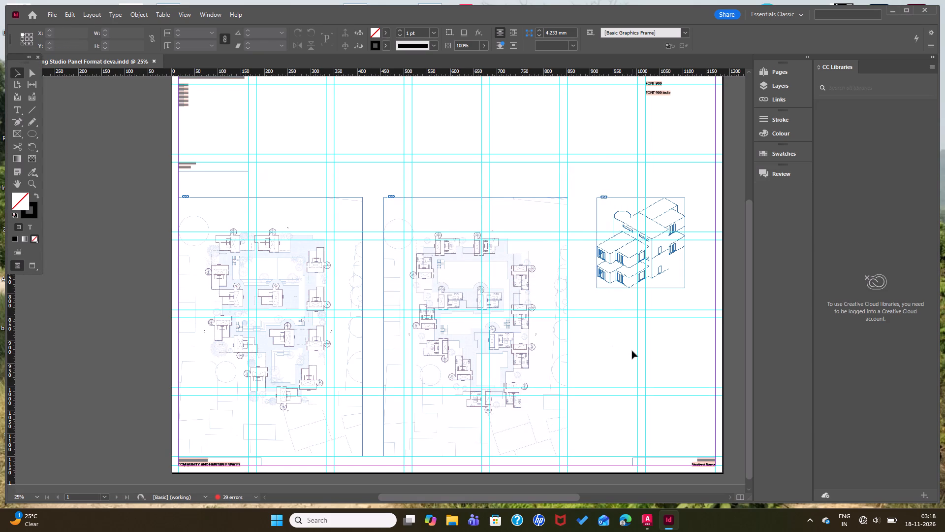
scroll(632, 351, "up", 1)
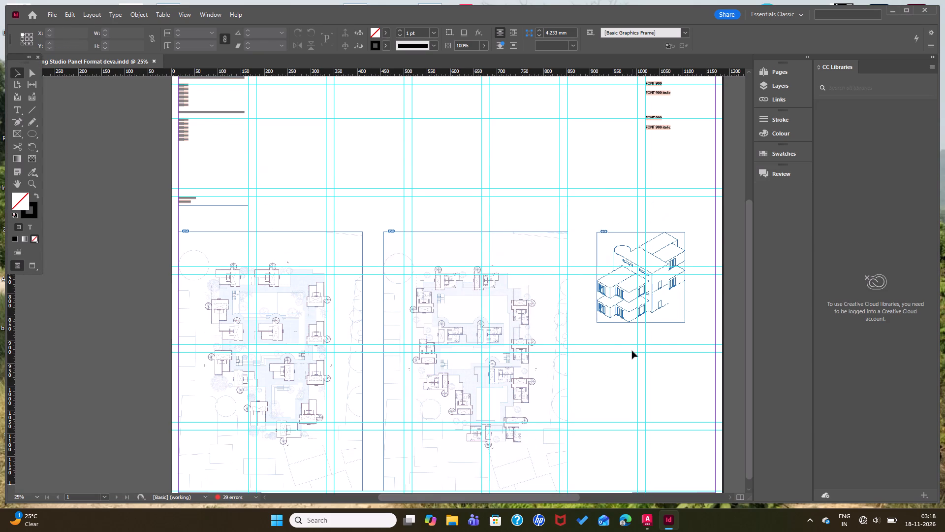
key("shift+w")
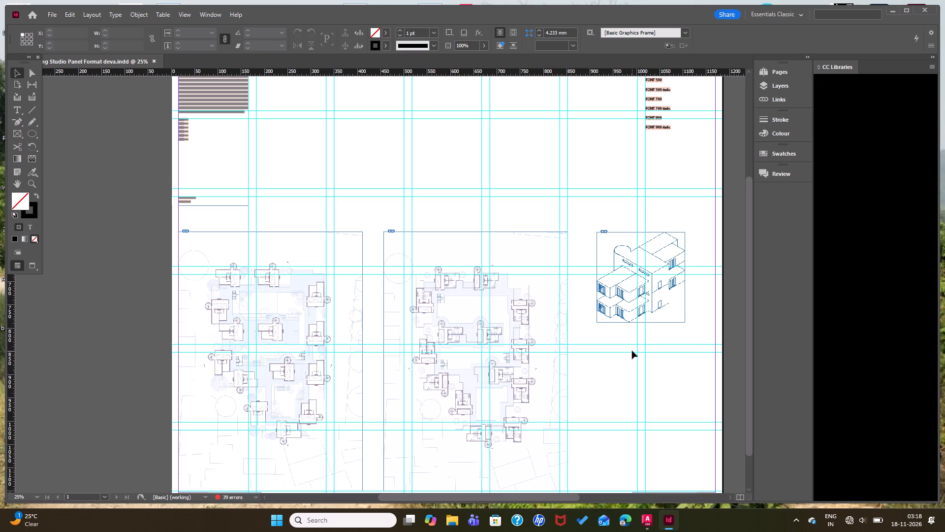
scroll(632, 351, "down", 1)
scroll(632, 351, "up", 1)
scroll(632, 351, "down", 1)
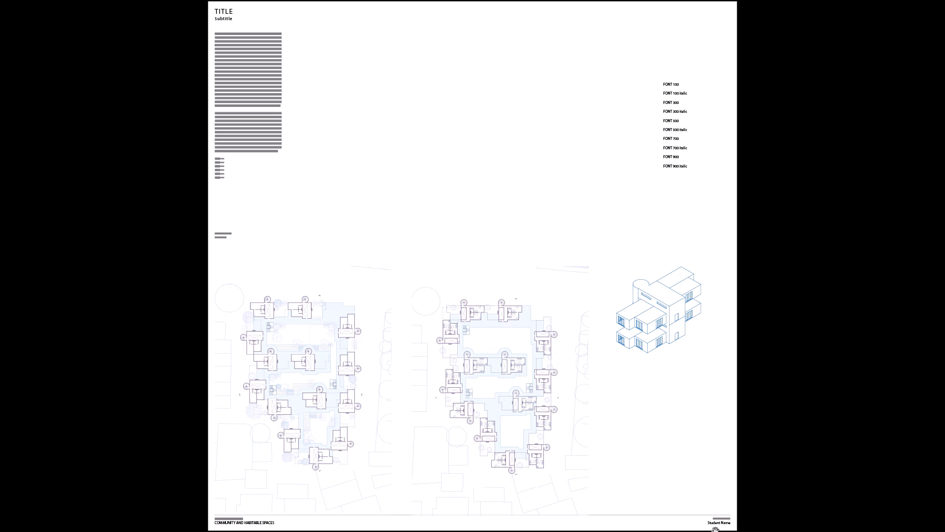
scroll(715, 531, "up", 5, "ctrl")
scroll(706, 479, "down", 1)
scroll(735, 229, "up", 1)
scroll(646, 333, "up", 4)
scroll(646, 333, "down", 3)
key("Escape")
scroll(646, 333, "down", 2)
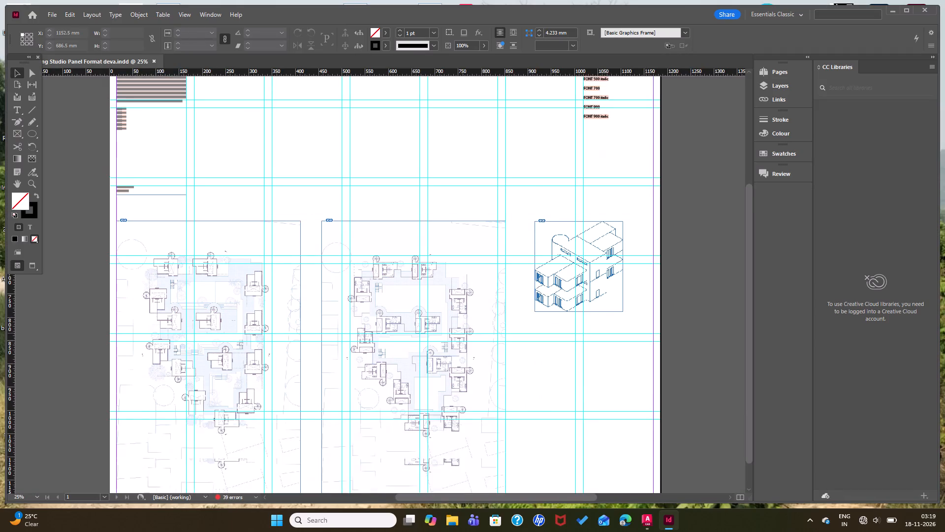
scroll(646, 333, "down", 1)
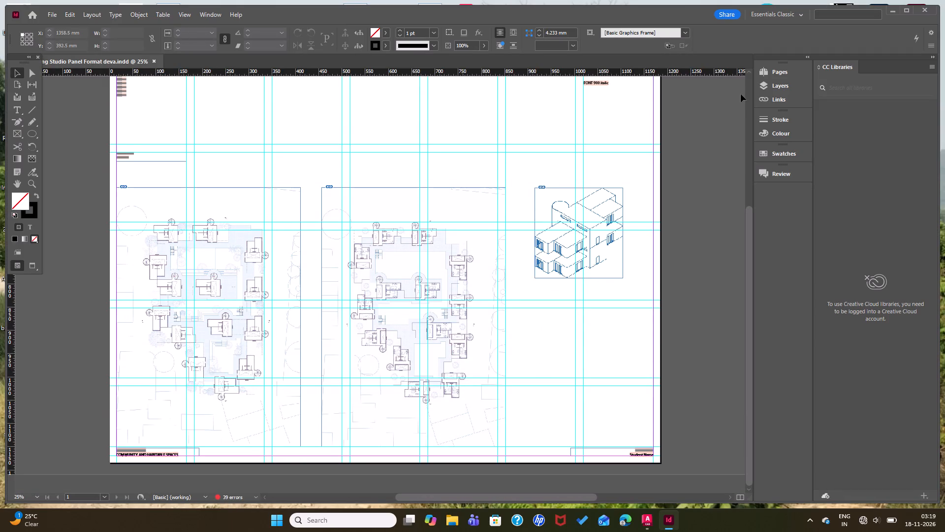
scroll(540, 307, "up", 7)
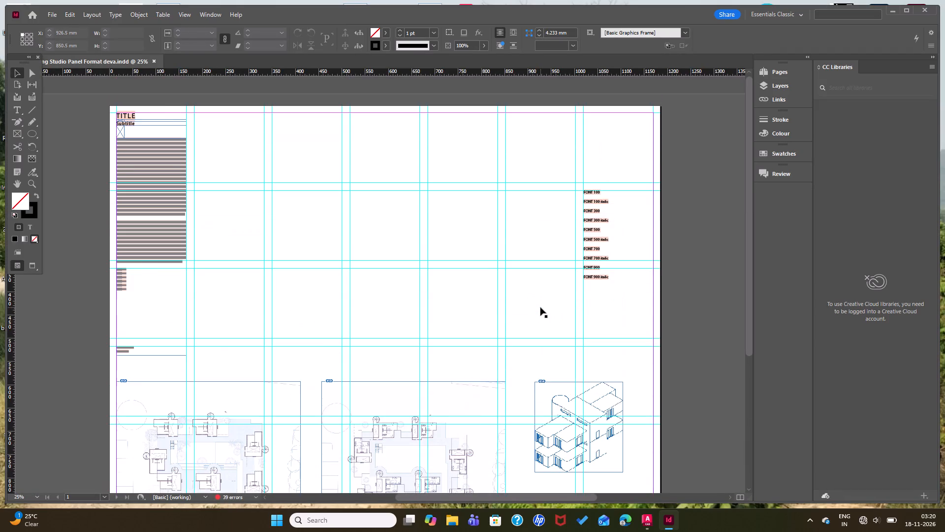
scroll(540, 307, "down", 6)
scroll(540, 307, "up", 2)
scroll(540, 307, "down", 2)
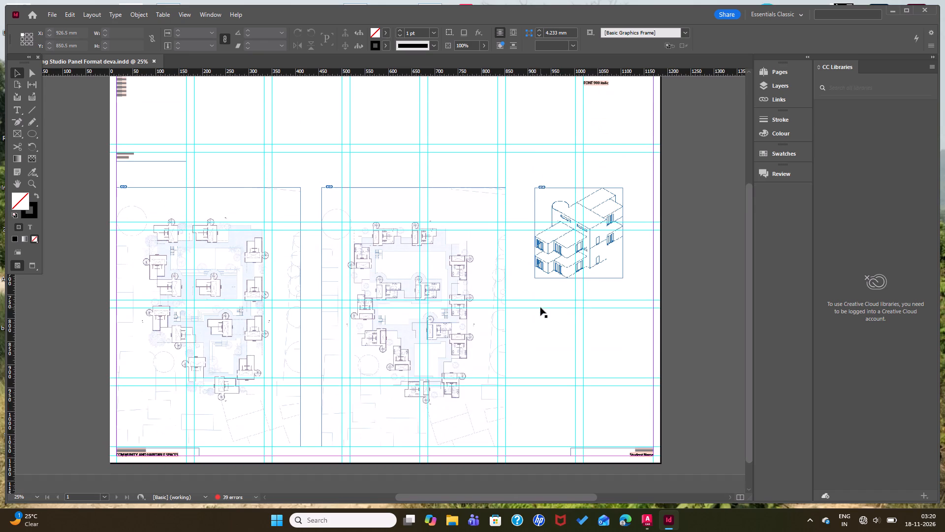
Close InDesign and dismiss the Creative Cloud repair prompt without repairing.
left_click(928, 6)
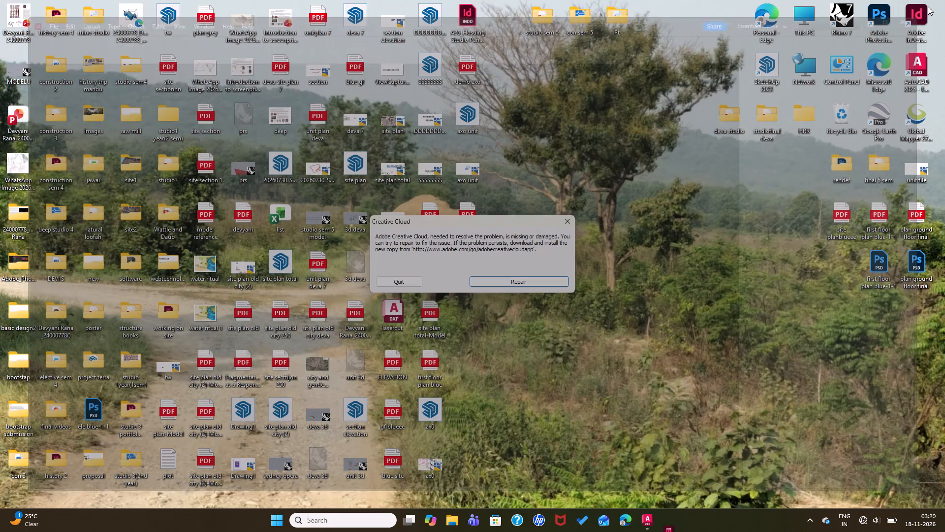
left_click(566, 220)
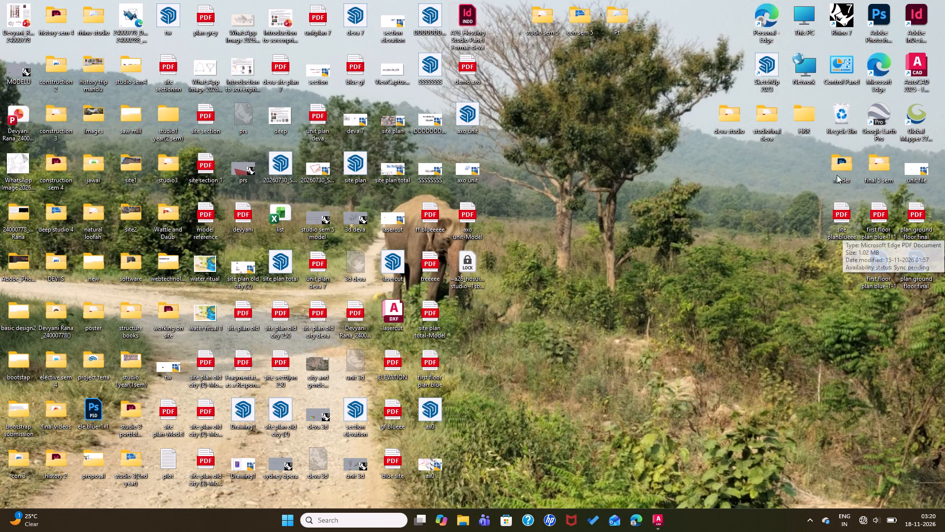
Launch Photoshop from the desktop.
double_click(882, 14)
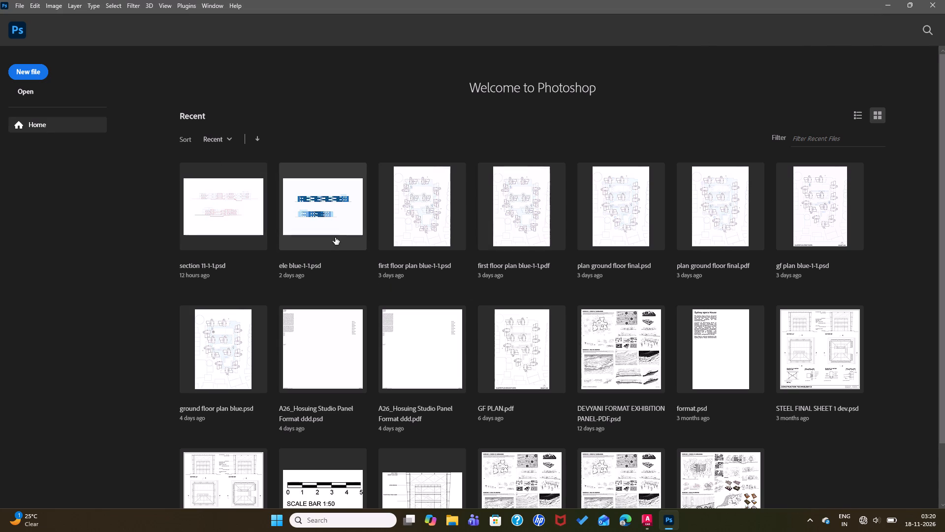
Open the recent file ele blue-1-1.psd to view the blue elevations, and close it again.
left_click(312, 266)
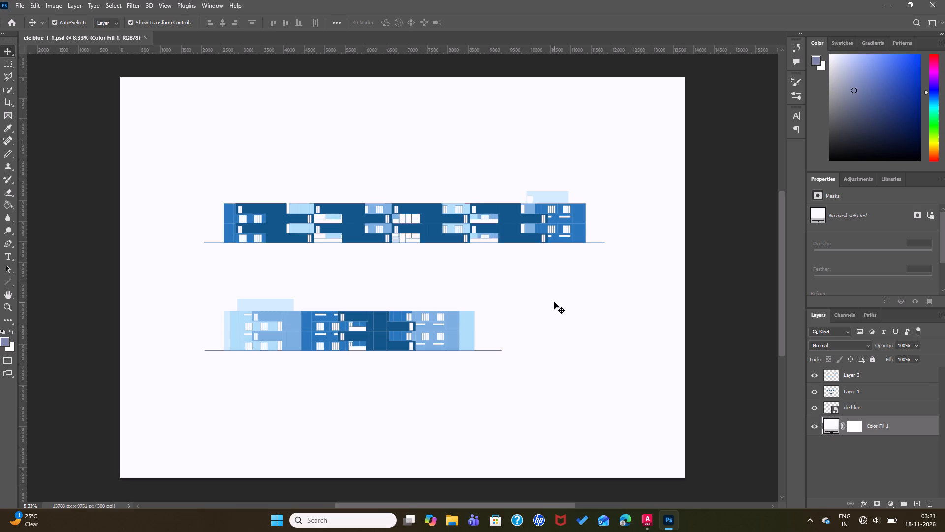
left_click(146, 36)
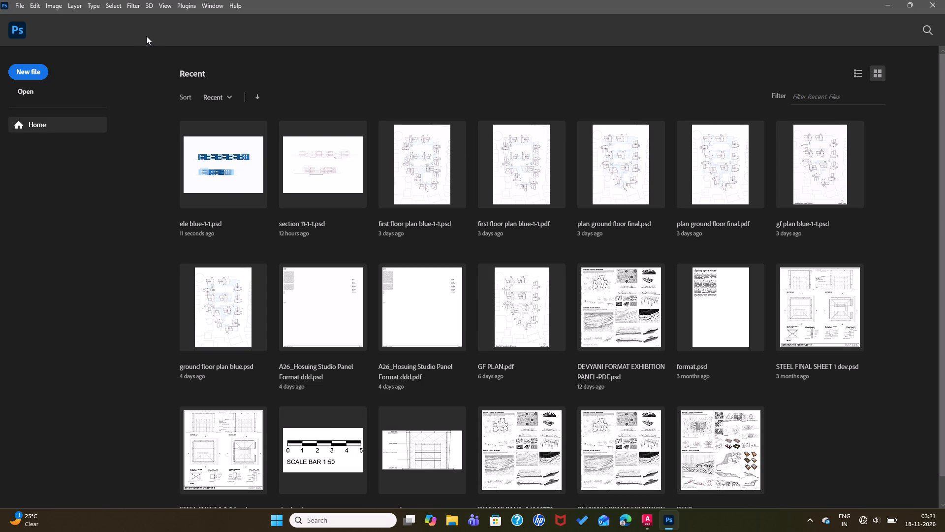
Start Open as Smart Object and browse the render, Desktop and studio sem 5 folders for a file to open.
left_click(20, 8)
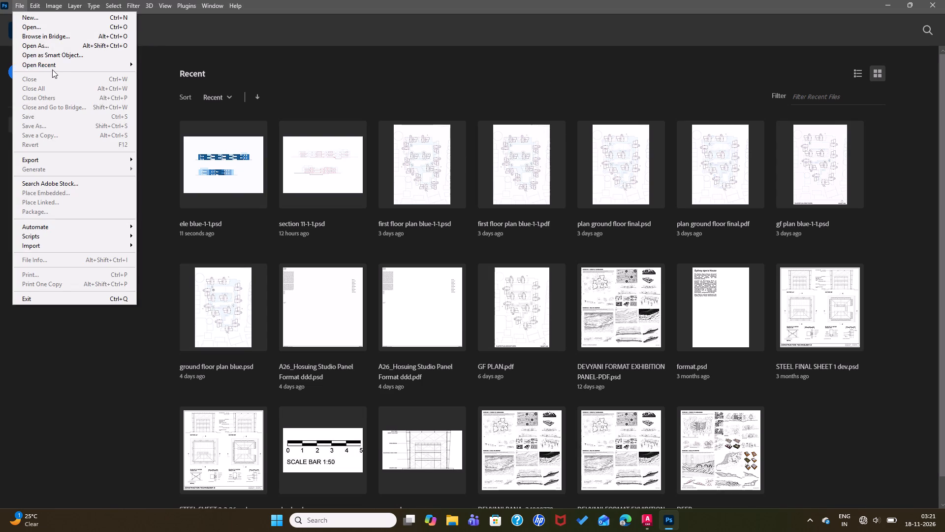
left_click(62, 56)
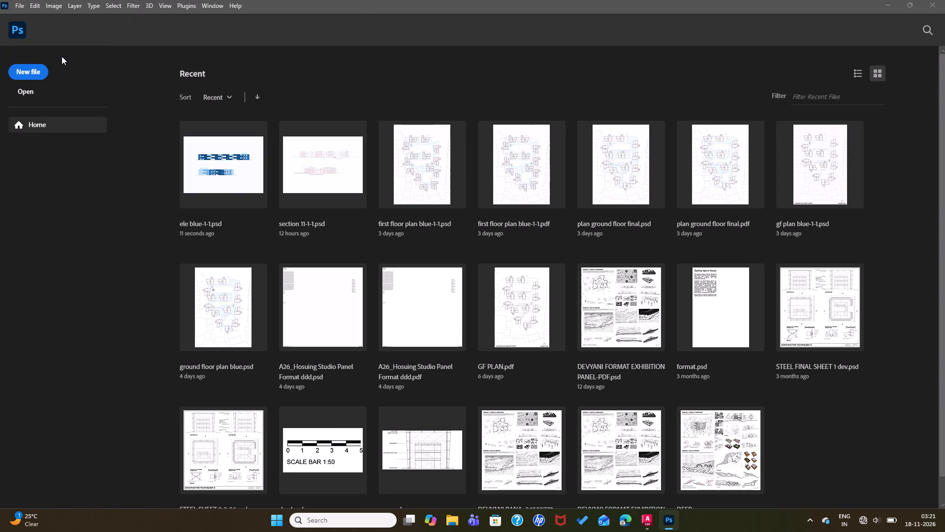
scroll(113, 94, "down", 2)
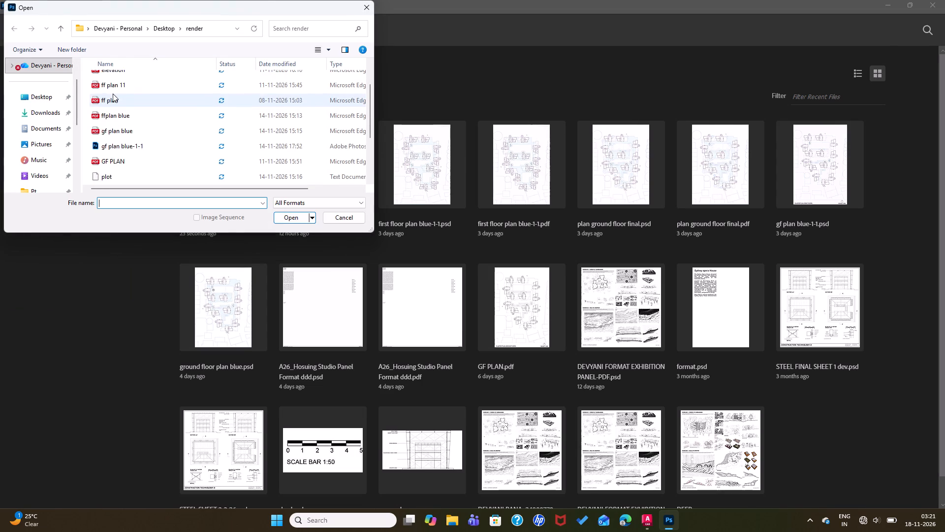
scroll(113, 94, "down", 3)
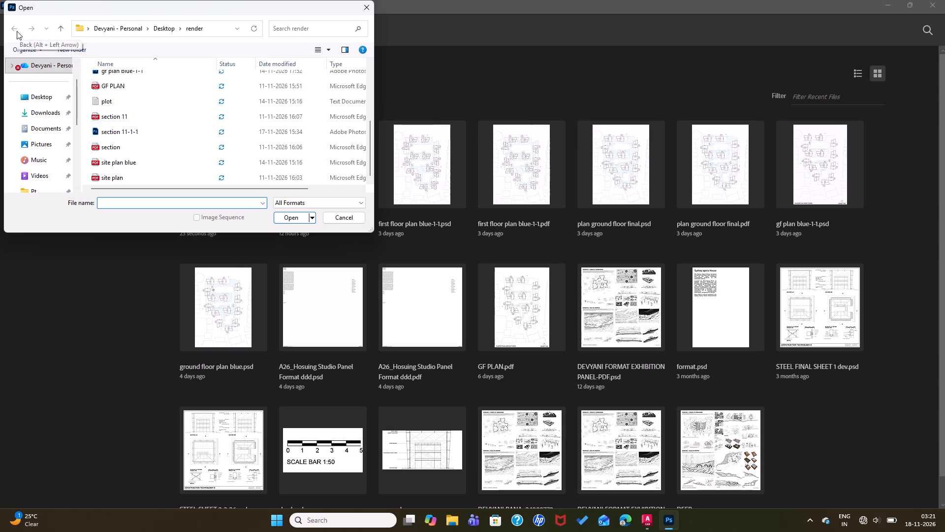
left_click(17, 31)
double_click(47, 93)
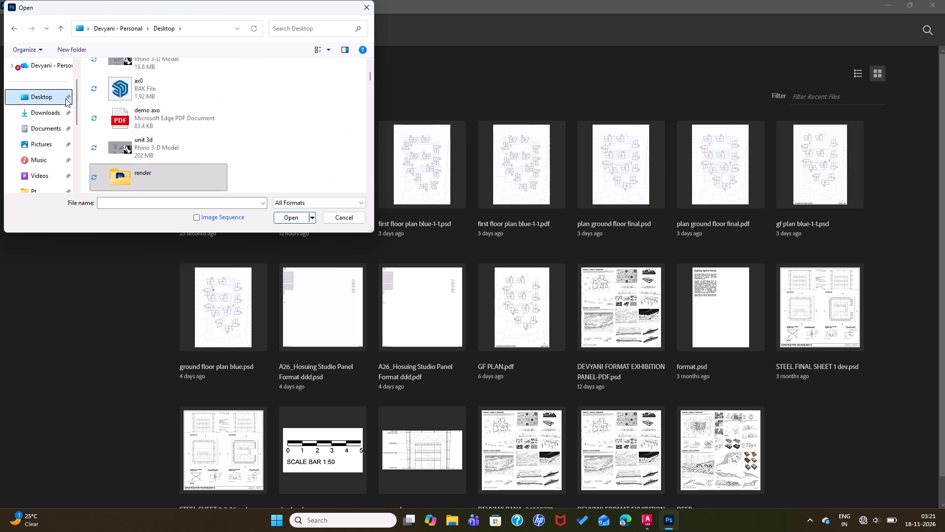
scroll(139, 160, "up", 1)
scroll(139, 160, "down", 1)
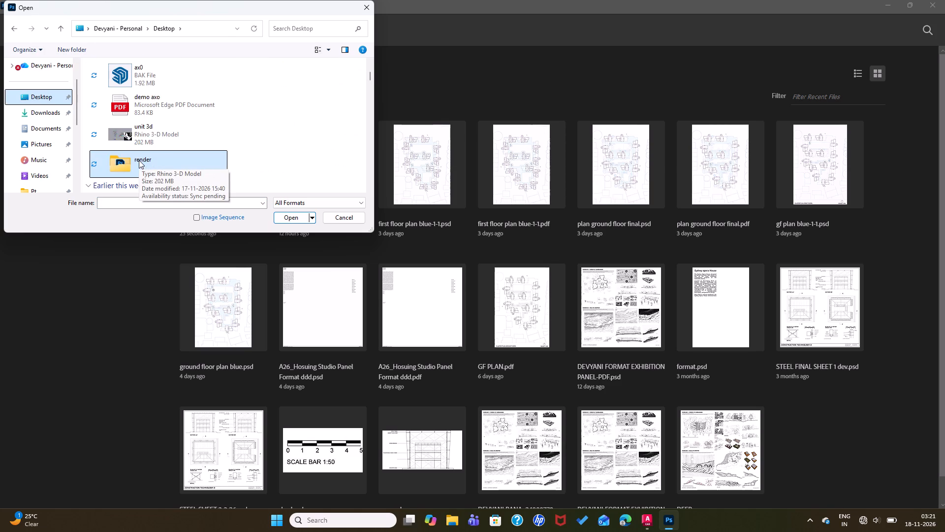
scroll(139, 160, "down", 7)
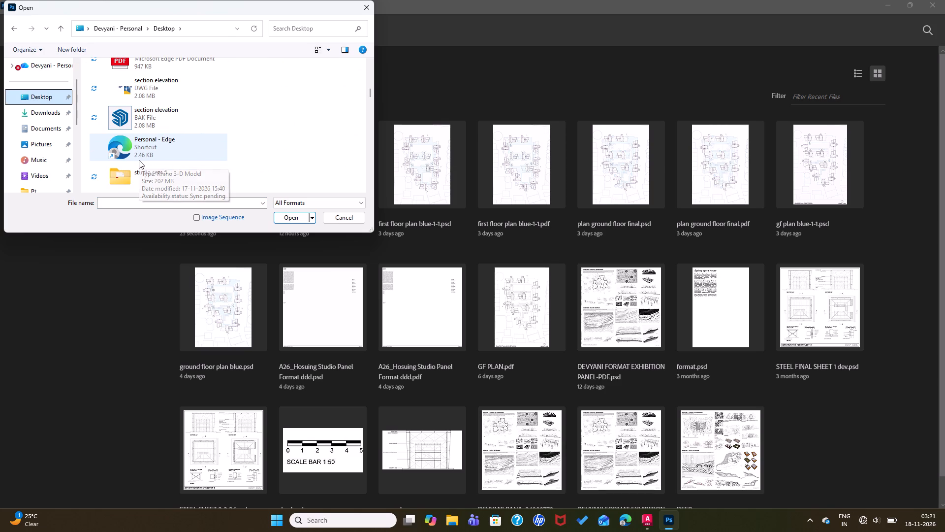
double_click(148, 175)
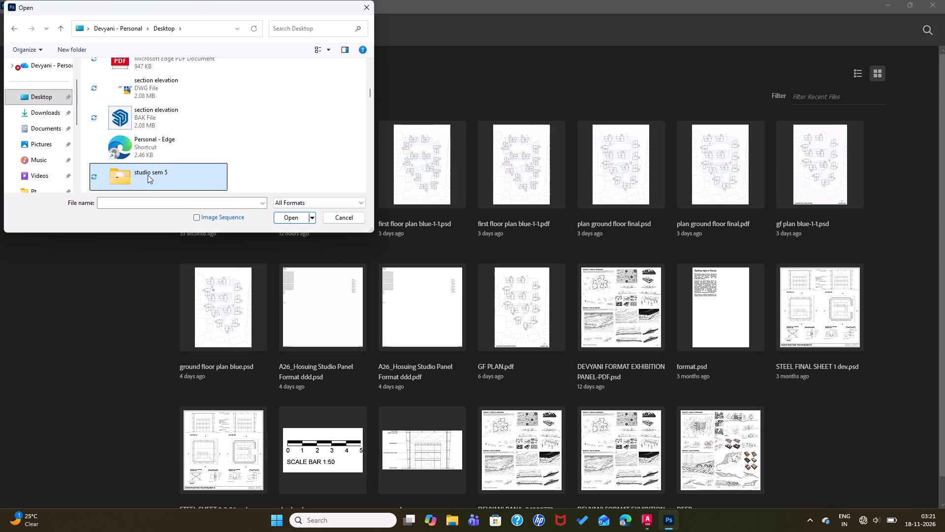
Look through the render folder, the Desktop and the final 5 sem folder for a drawing to open.
double_click(10, 24)
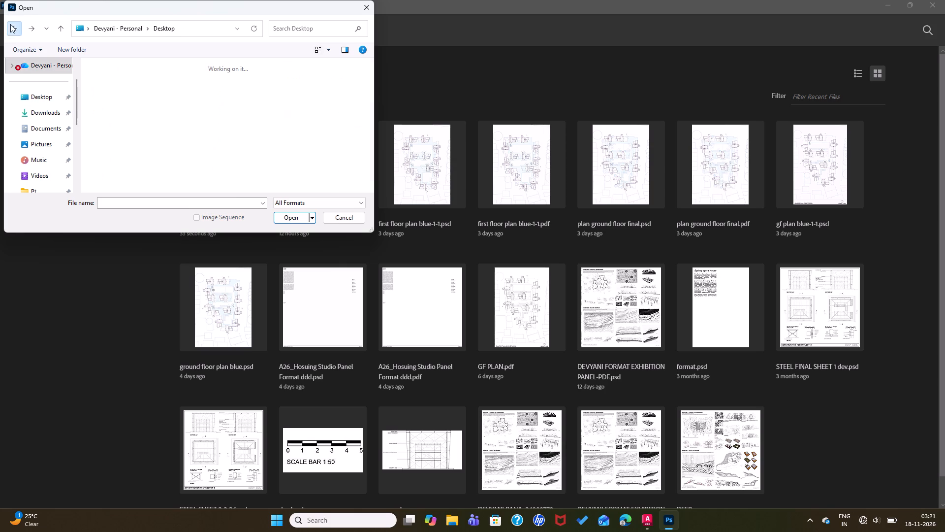
scroll(164, 142, "down", 8)
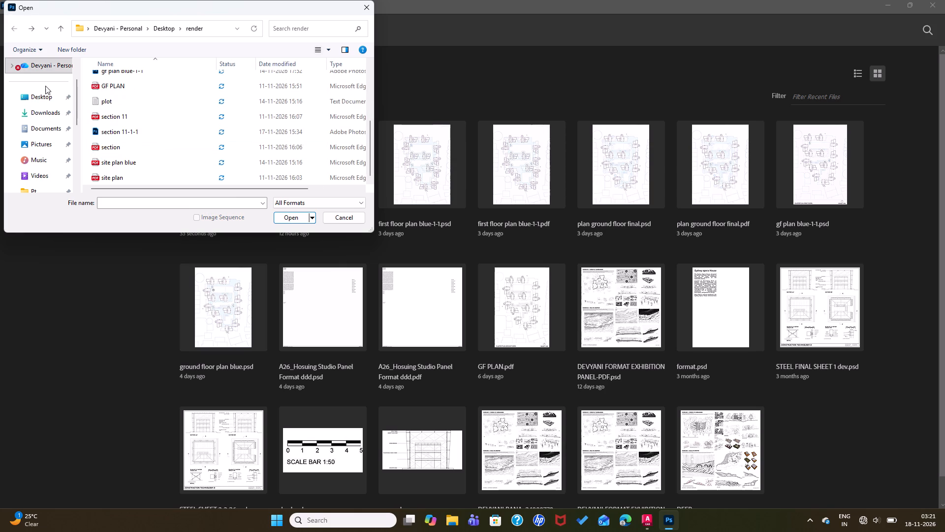
left_click(15, 27)
left_click(32, 28)
scroll(155, 154, "down", 12)
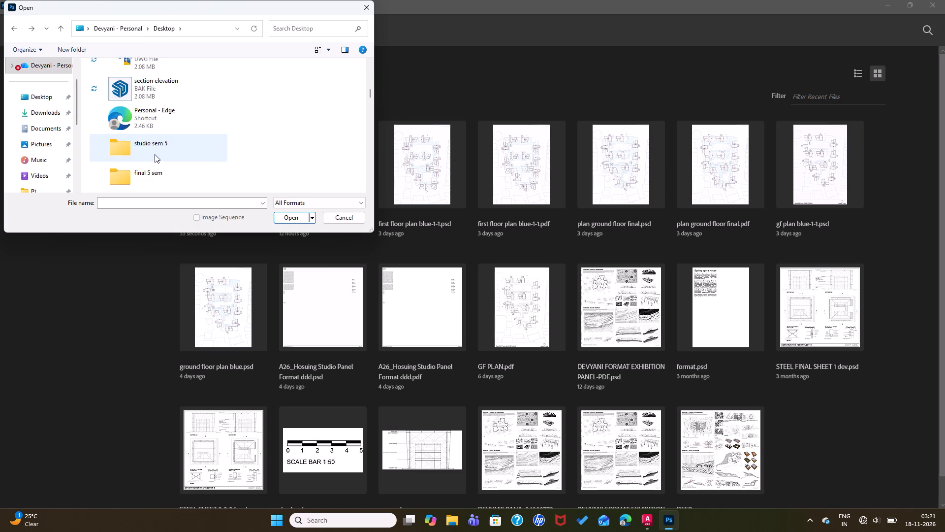
scroll(155, 154, "up", 1)
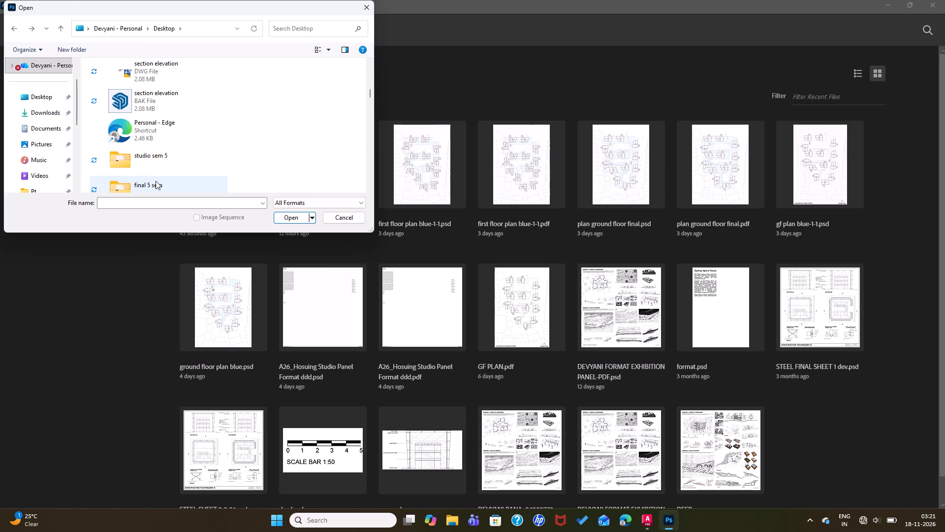
double_click(156, 181)
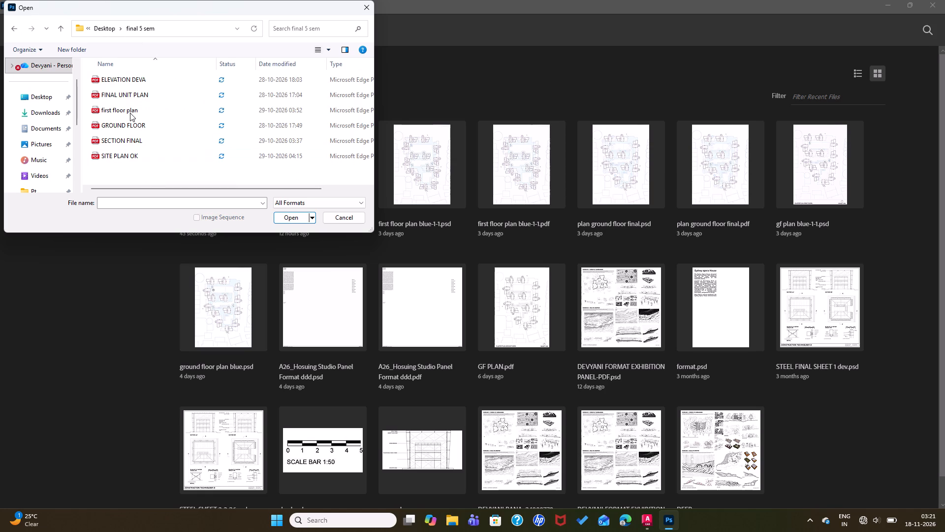
left_click(18, 28)
Enter "unit" as the file name and look through the Desktop listing for unit plan files.
left_click(134, 203)
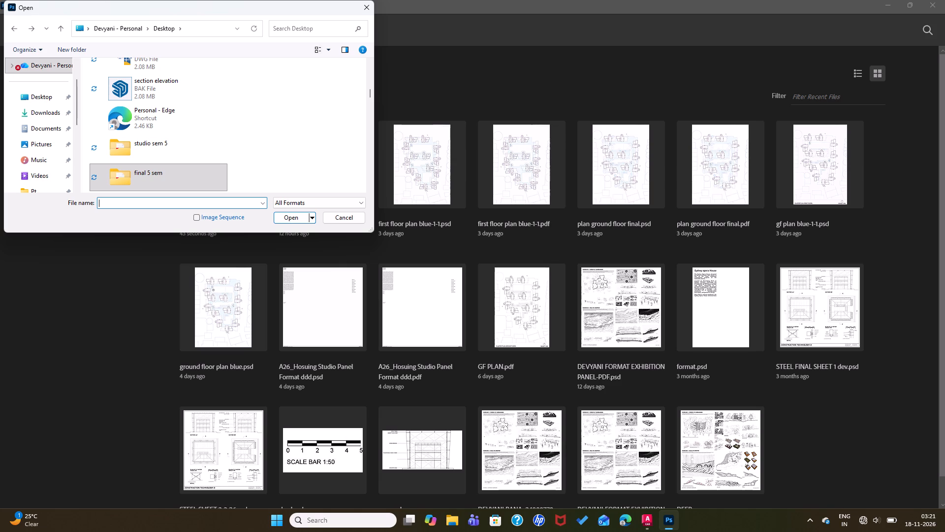
type("un")
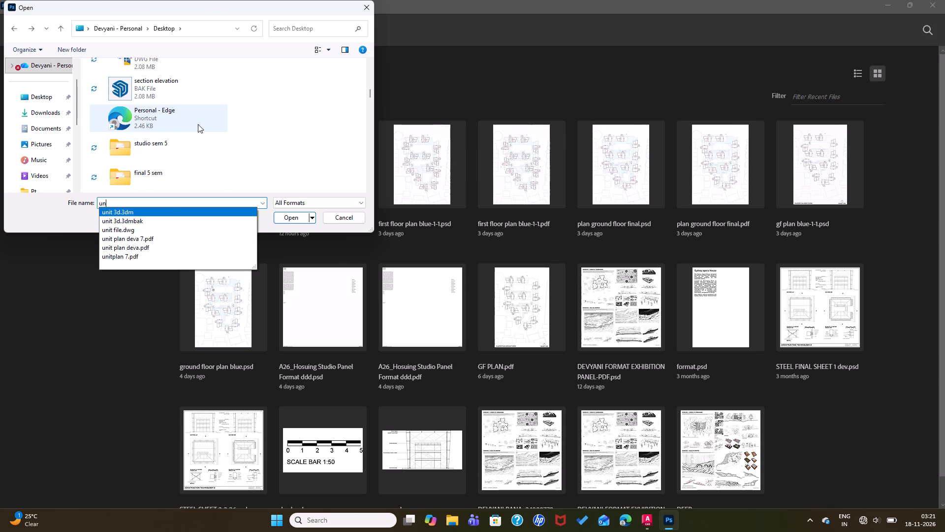
type("it")
scroll(175, 173, "down", 3)
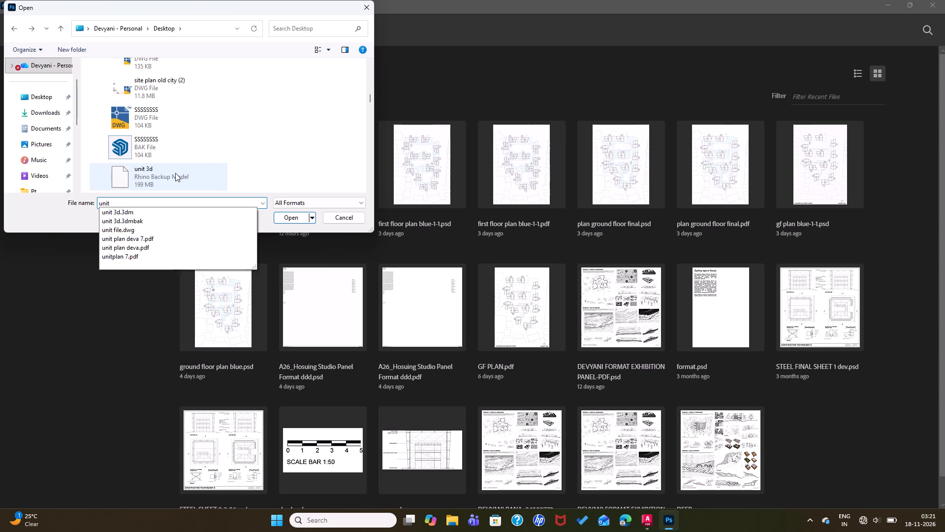
scroll(175, 173, "down", 5)
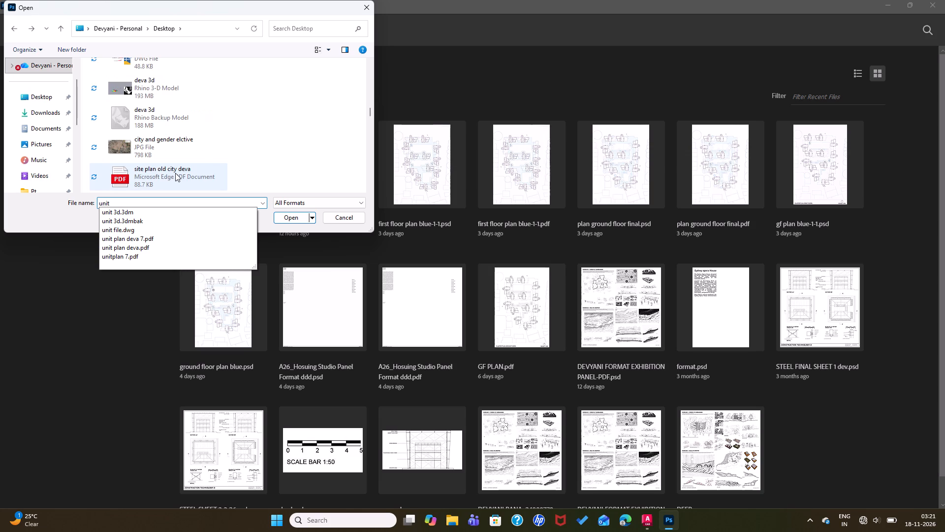
scroll(175, 173, "down", 3)
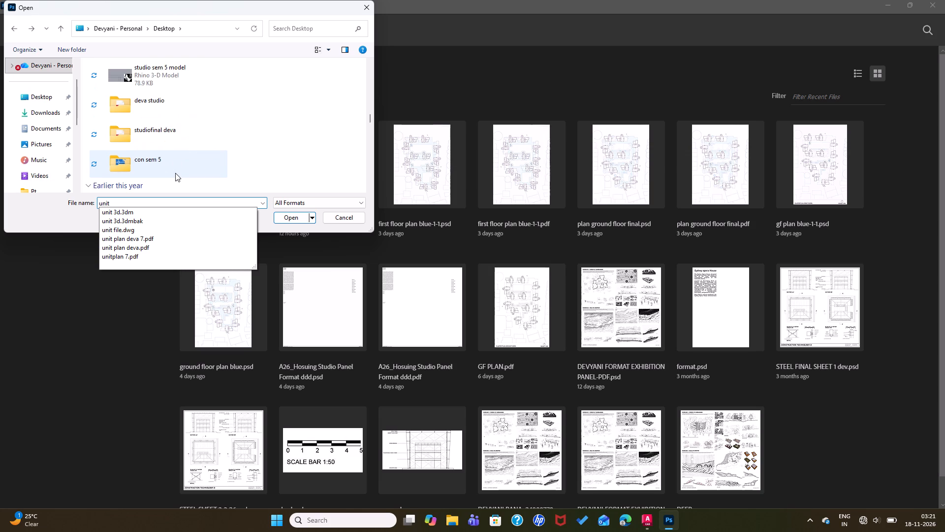
Examine the files in the deva studio folder for a unit plan, and return to the Desktop.
double_click(154, 103)
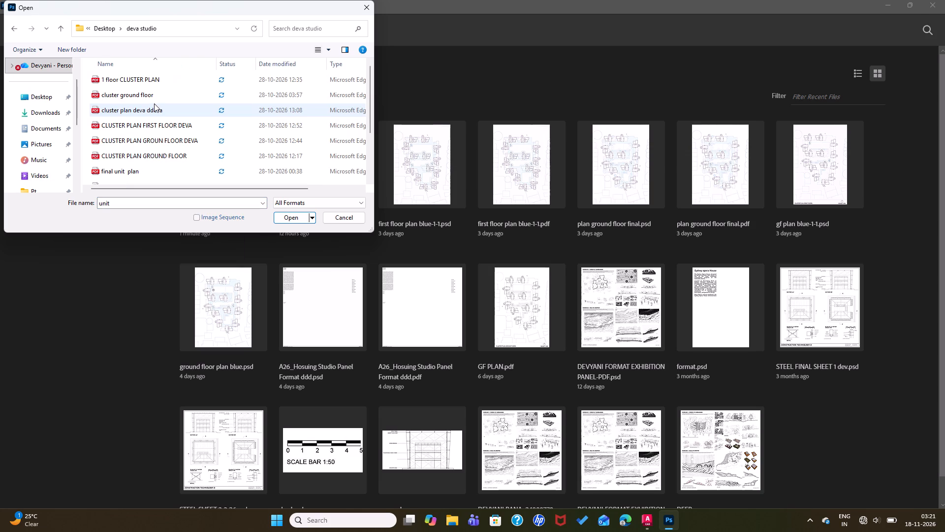
scroll(154, 103, "down", 5)
scroll(154, 103, "up", 3)
scroll(154, 103, "down", 2)
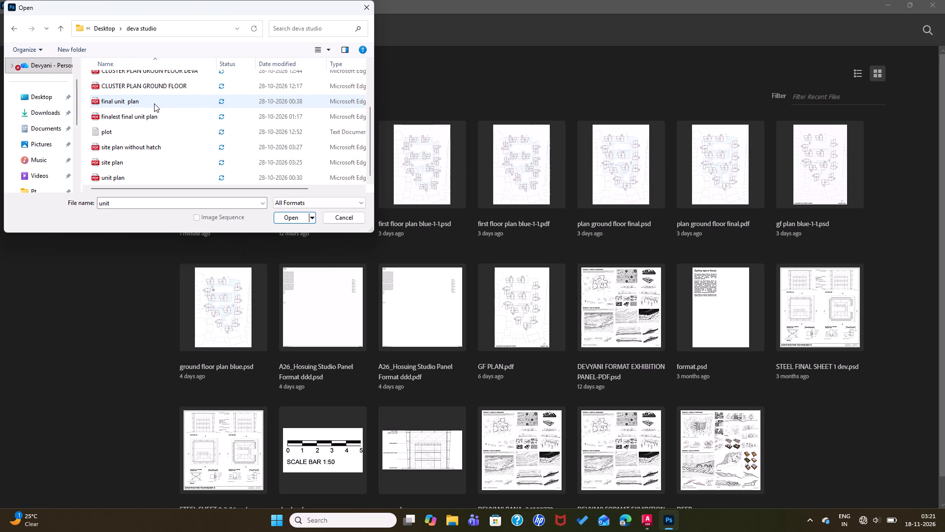
scroll(154, 103, "down", 2)
scroll(154, 103, "up", 2)
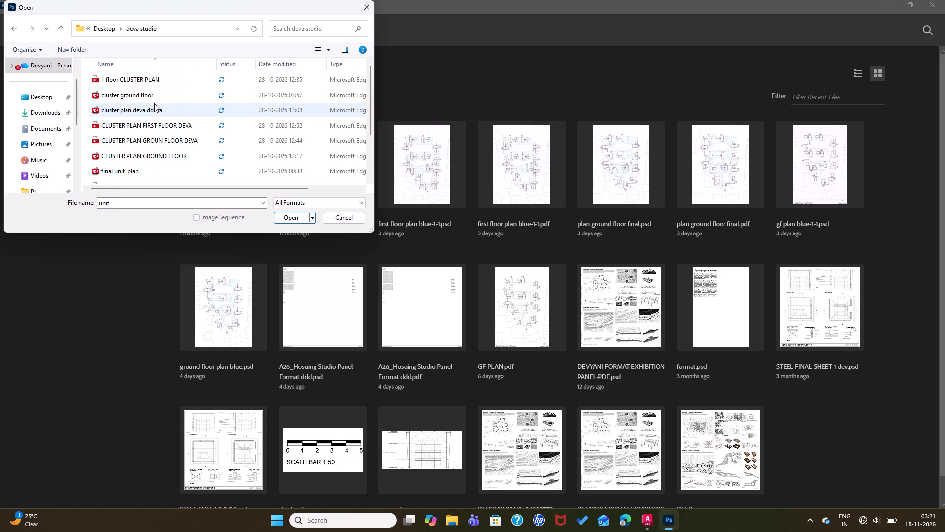
left_click(16, 27)
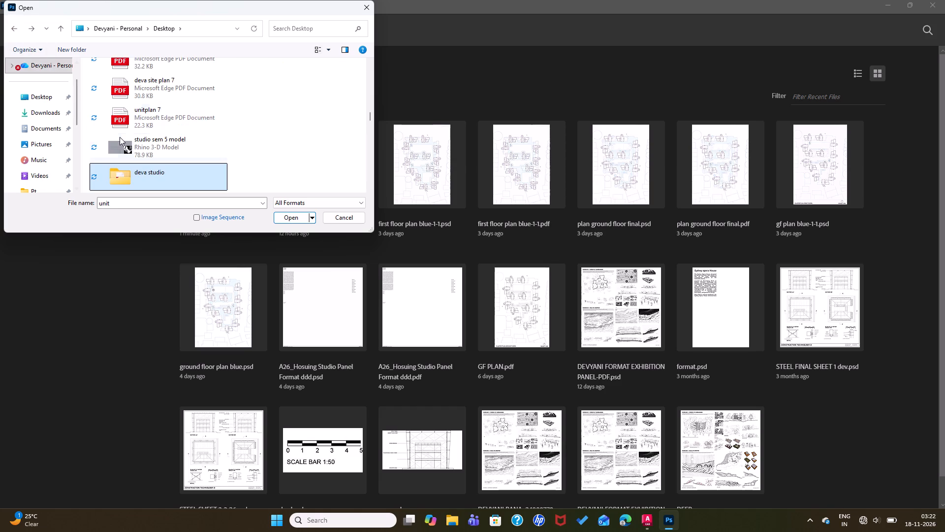
Examine the files in the studiofinal deva folder, recheck the deva studio folder, and return to the Desktop.
scroll(120, 137, "down", 1)
double_click(146, 130)
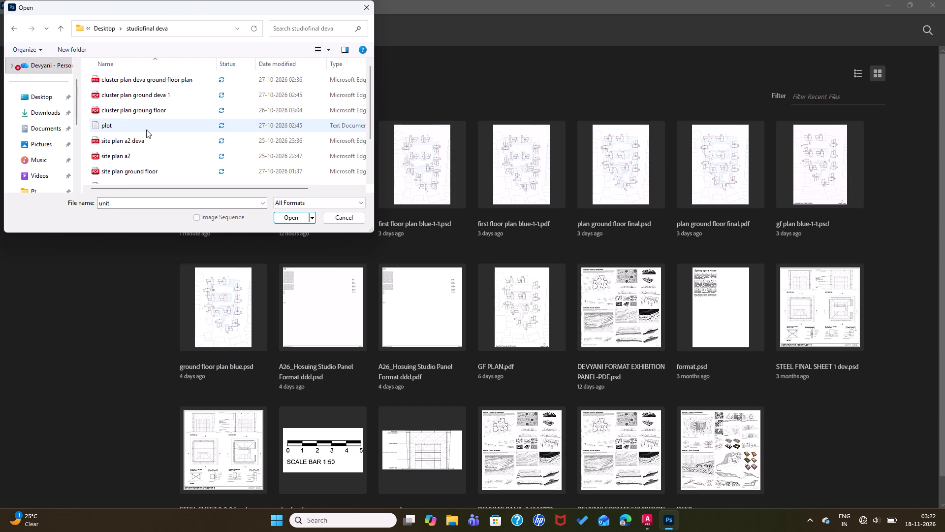
scroll(146, 130, "down", 3)
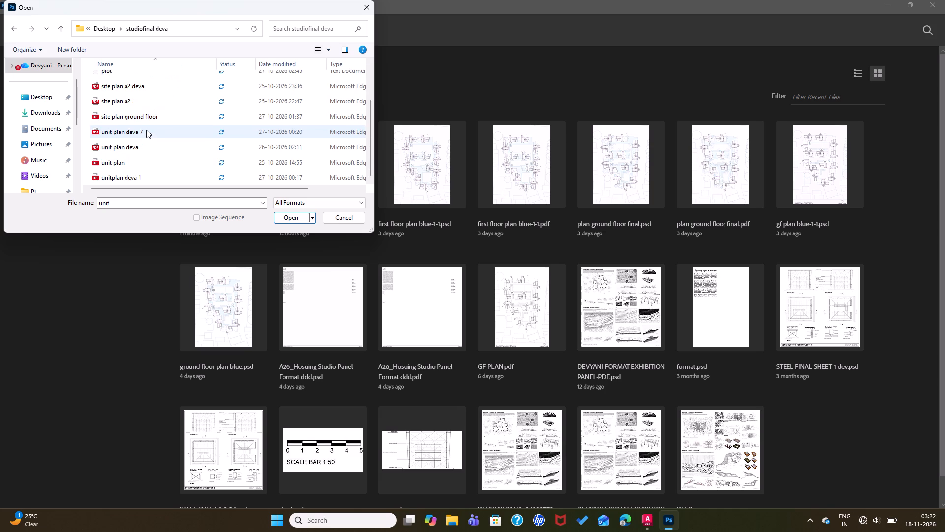
scroll(146, 130, "up", 2)
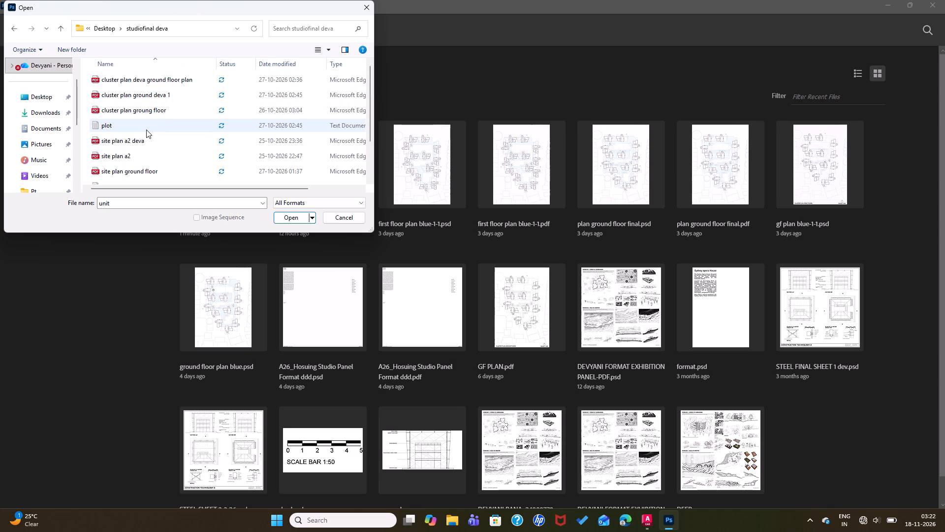
left_click(17, 27)
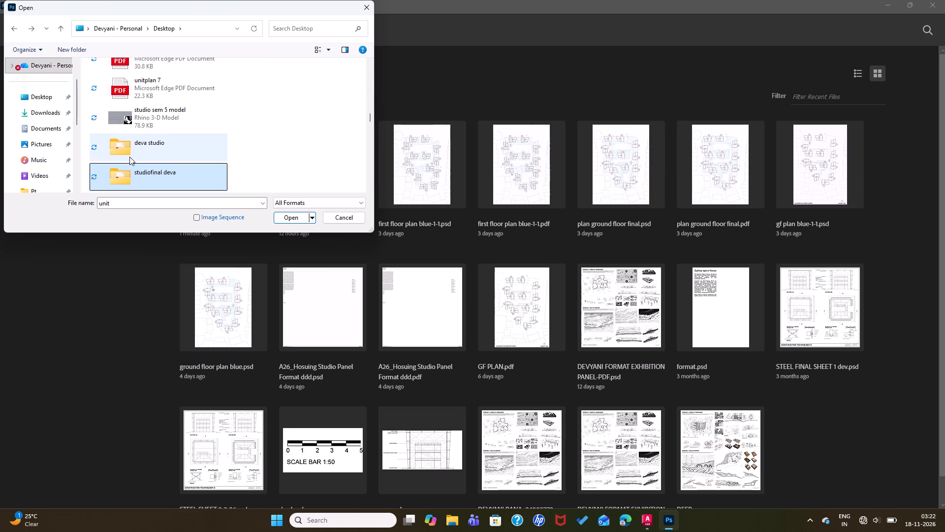
double_click(141, 143)
scroll(141, 143, "down", 2)
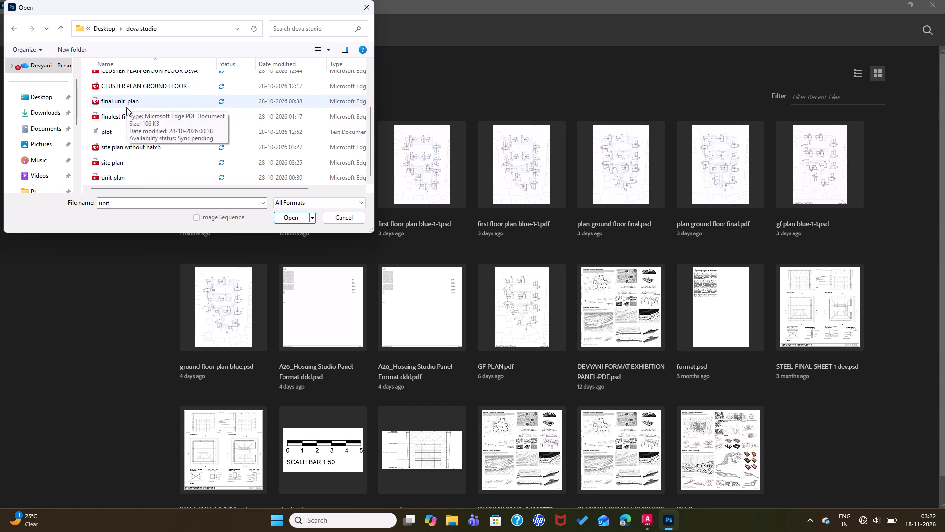
left_click(14, 27)
Look through the Desktop listing for a suitable drawing, and close the Open dialog without opening a file.
scroll(164, 157, "up", 3)
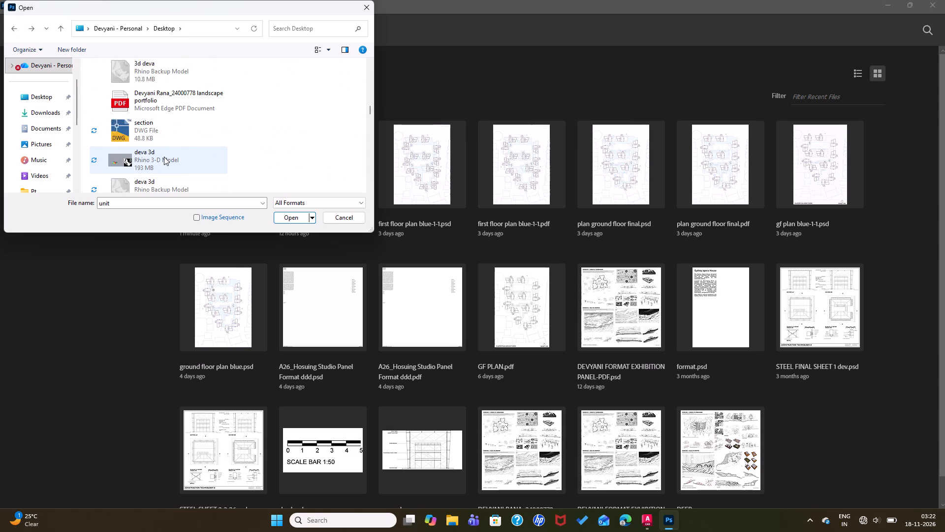
scroll(164, 157, "up", 6)
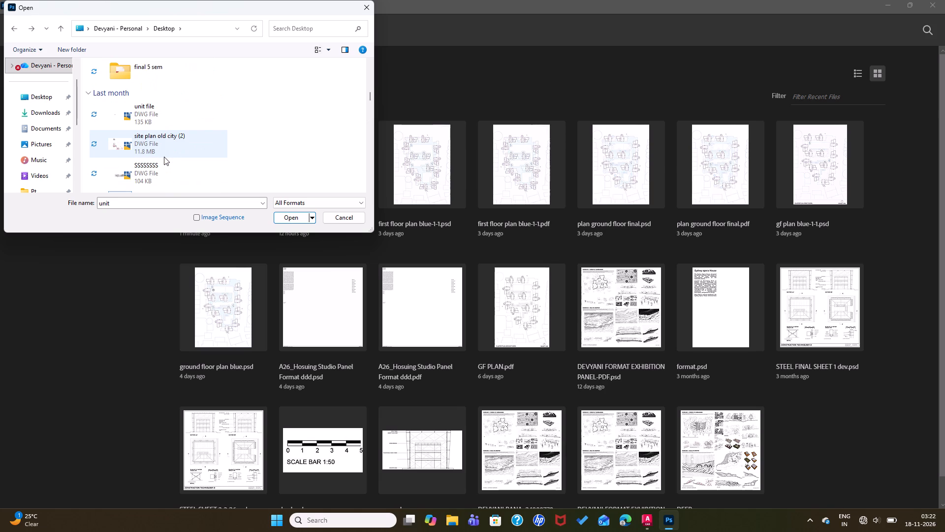
scroll(164, 157, "up", 2)
scroll(164, 157, "down", 13)
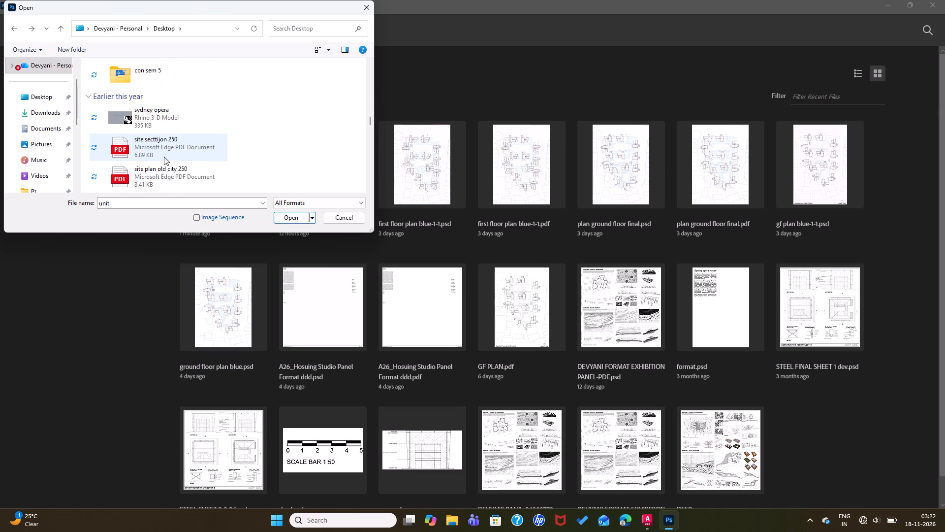
scroll(164, 157, "up", 1)
left_click(369, 1)
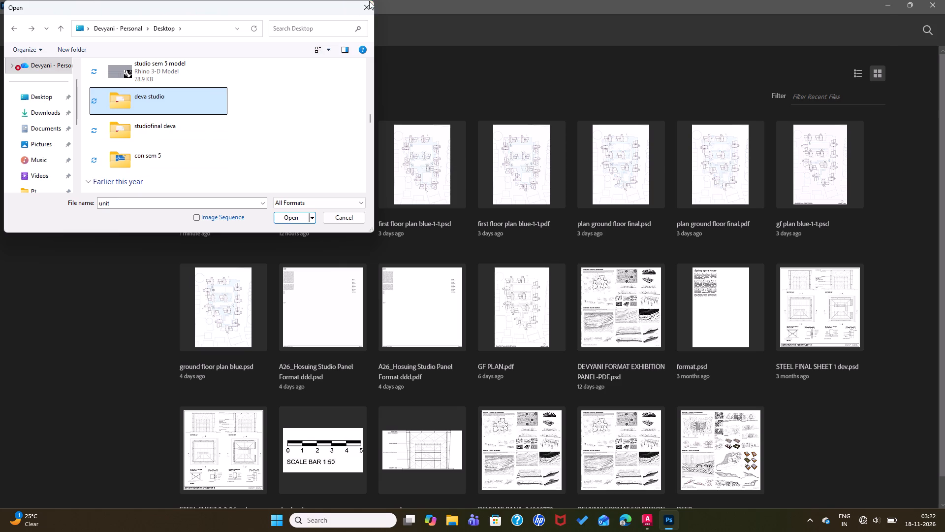
Switch from Photoshop to the Windows desktop and check the contents of the deva studio folder, closing it again.
left_click(894, 1)
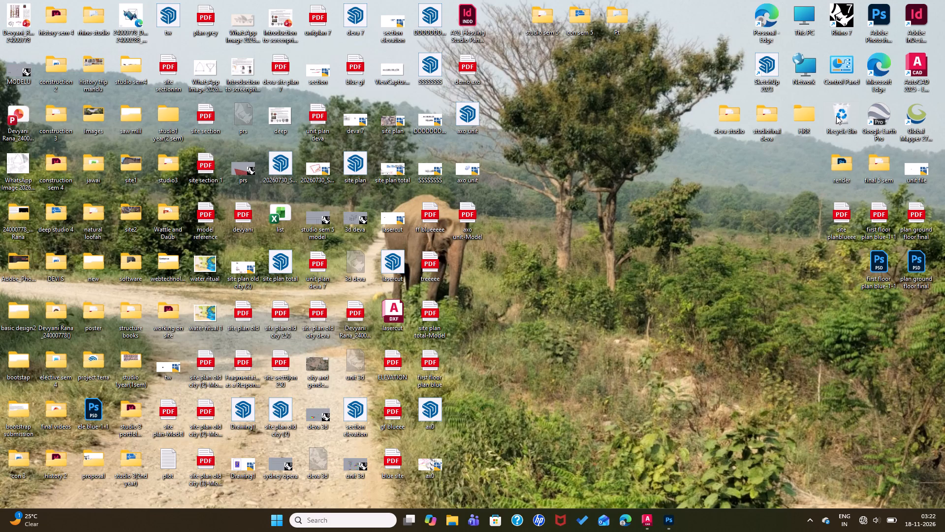
double_click(732, 119)
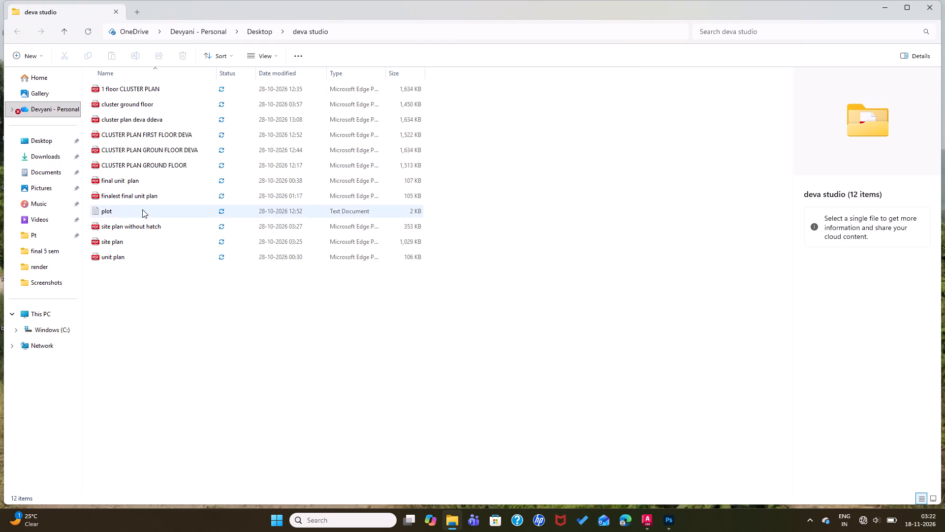
left_click(936, 5)
double_click(731, 121)
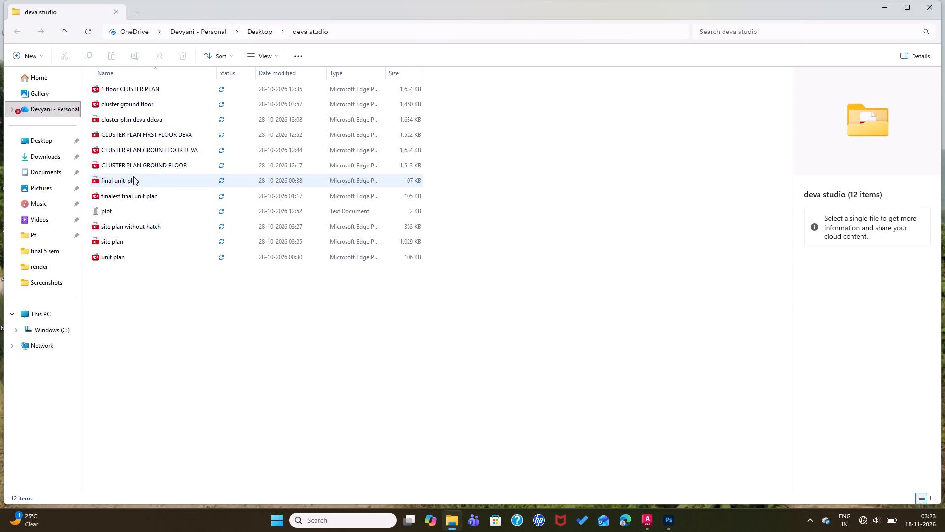
left_click(930, 3)
View the unit plan deva PDF from the studiofinal deva folder, and close both the PDF and the folder.
double_click(764, 127)
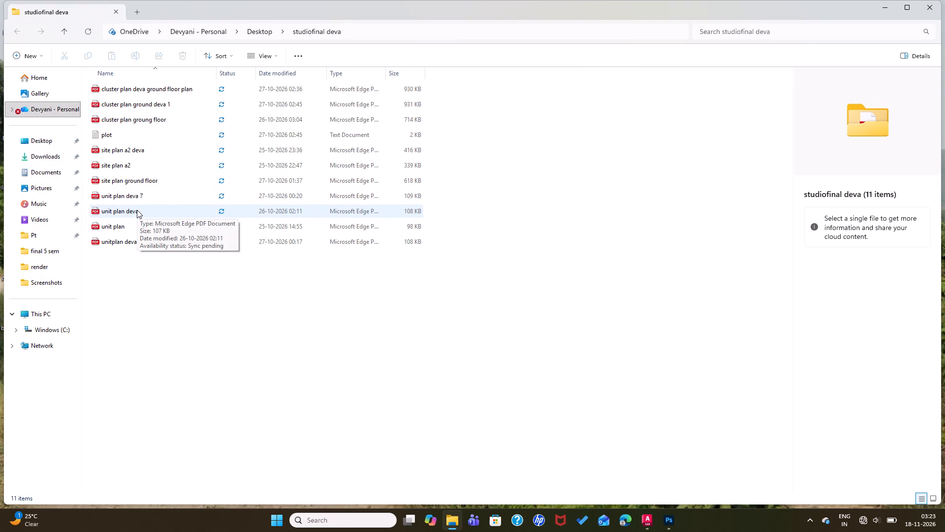
left_click(137, 210)
double_click(131, 210)
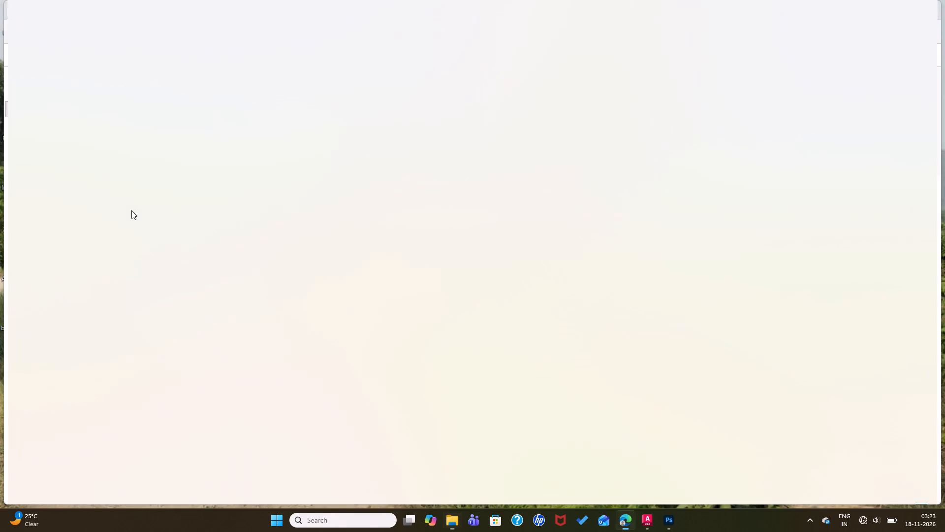
scroll(310, 202, "down", 4)
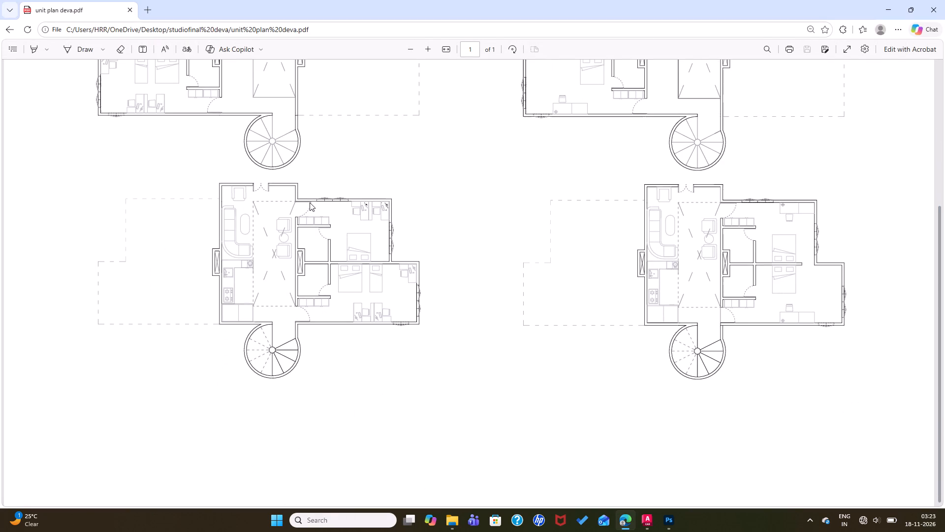
scroll(310, 202, "down", 3)
left_click(944, 0)
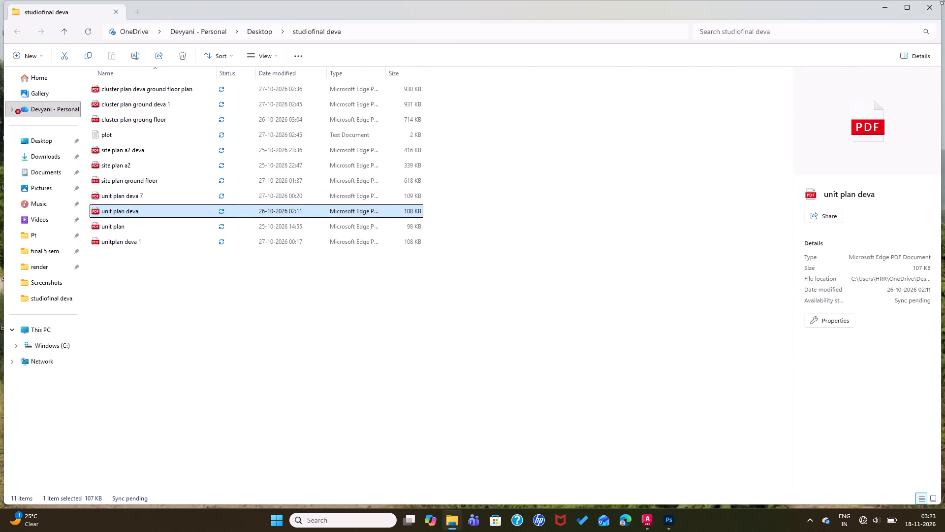
left_click(940, 3)
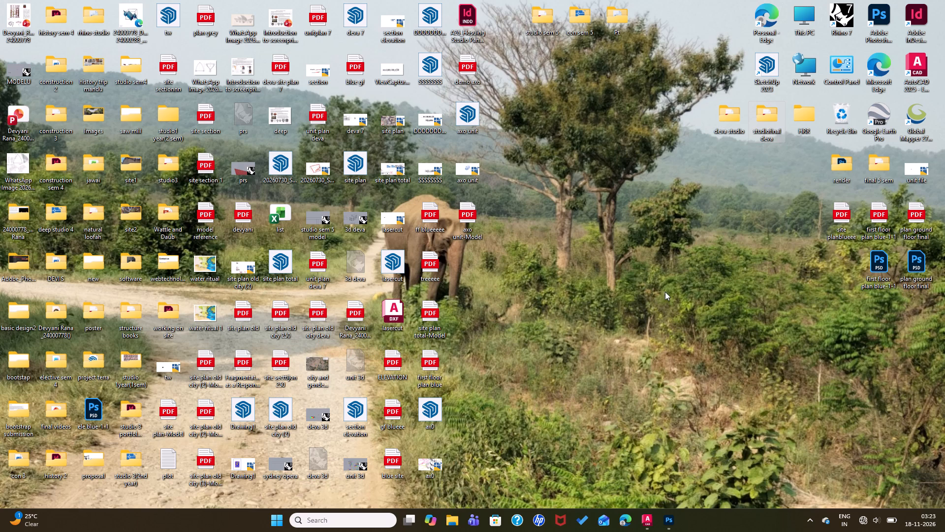
Open the FINAL UNIT PLAN PDF from the final 5 sem folder to view the unit plans.
double_click(886, 171)
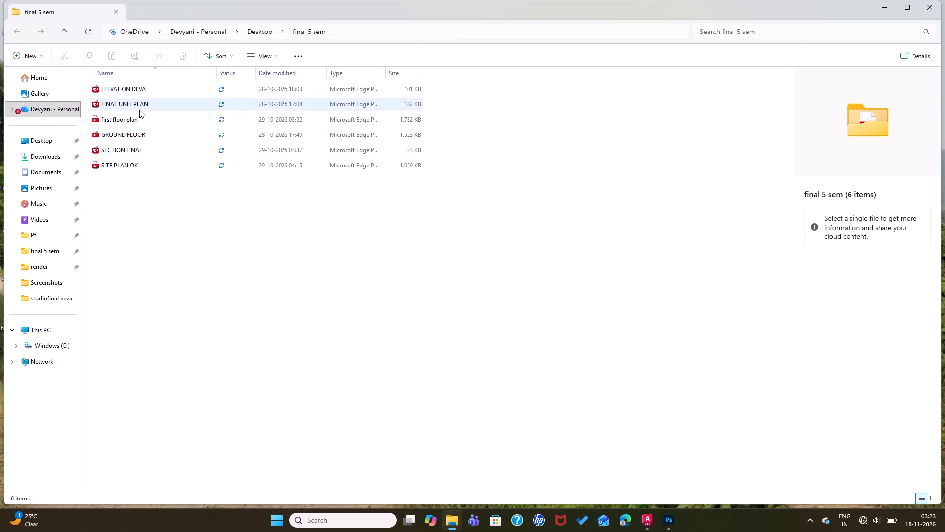
double_click(143, 107)
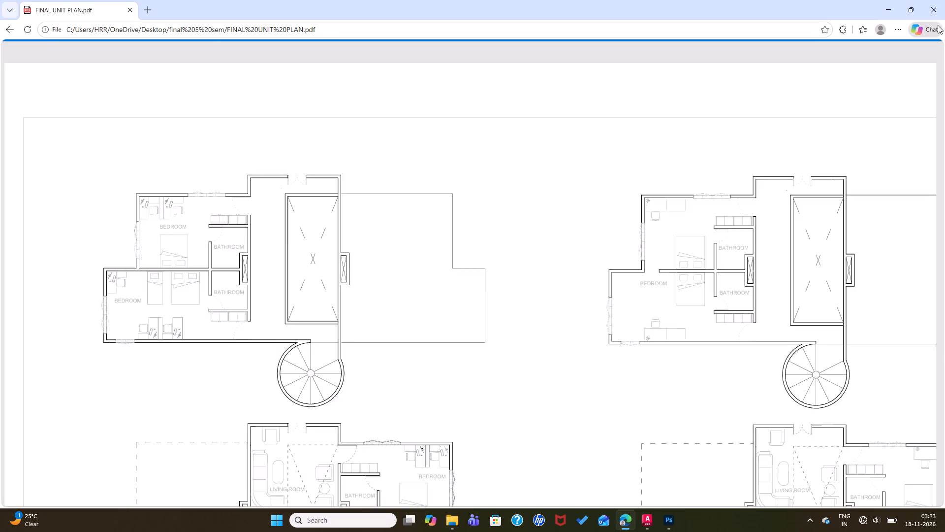
Close the FINAL UNIT PLAN PDF and the final 5 sem folder, and switch back to Photoshop.
left_click(937, 17)
left_click(927, 0)
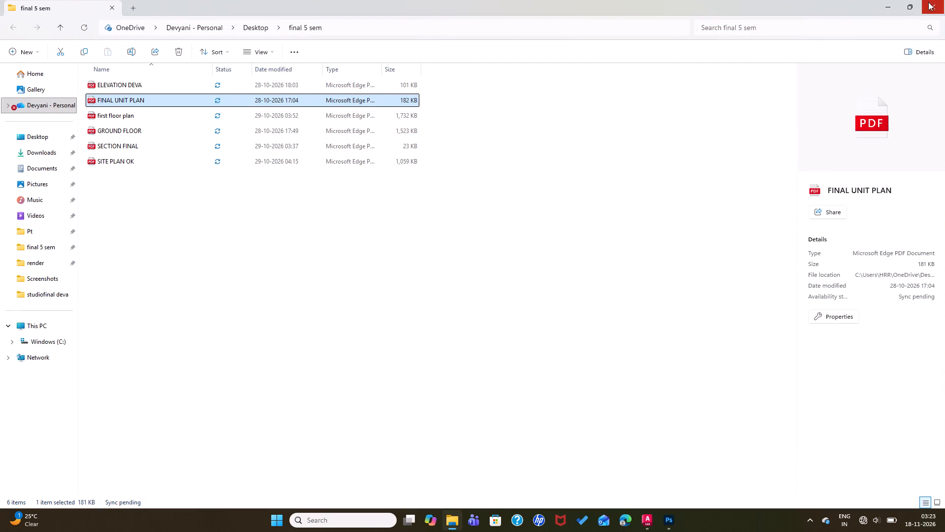
left_click(931, 3)
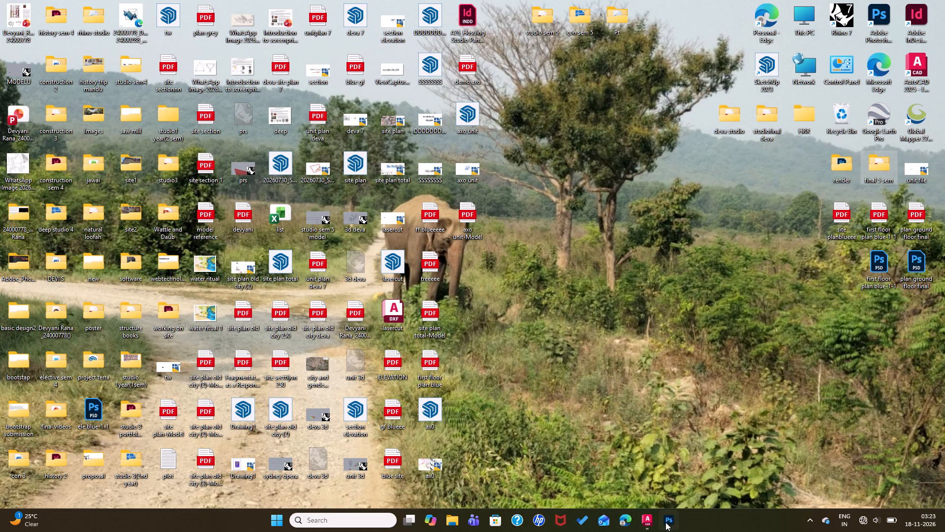
left_click(653, 522)
left_click(665, 519)
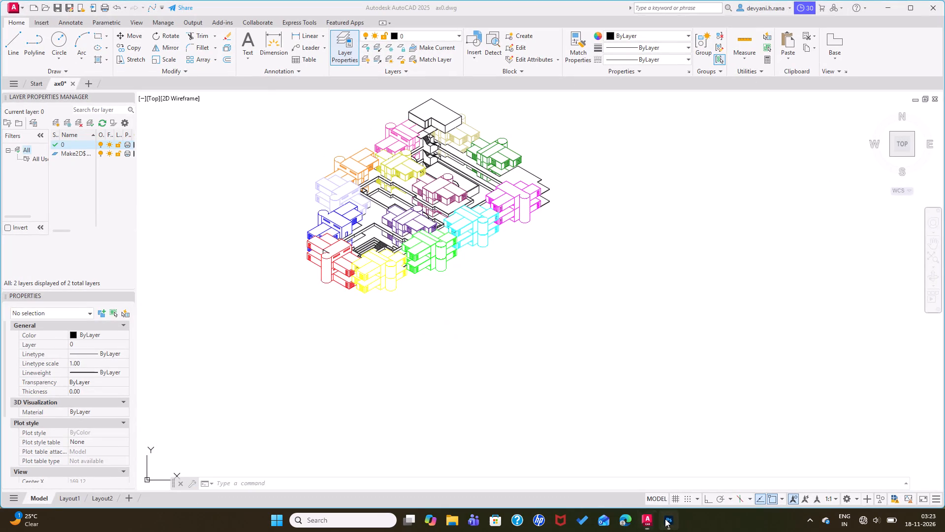
Open the FINAL UNIT PLAN PDF from the Desktop's final 5 sem folder as a smart object, cropped to its bounding box.
left_click(20, 10)
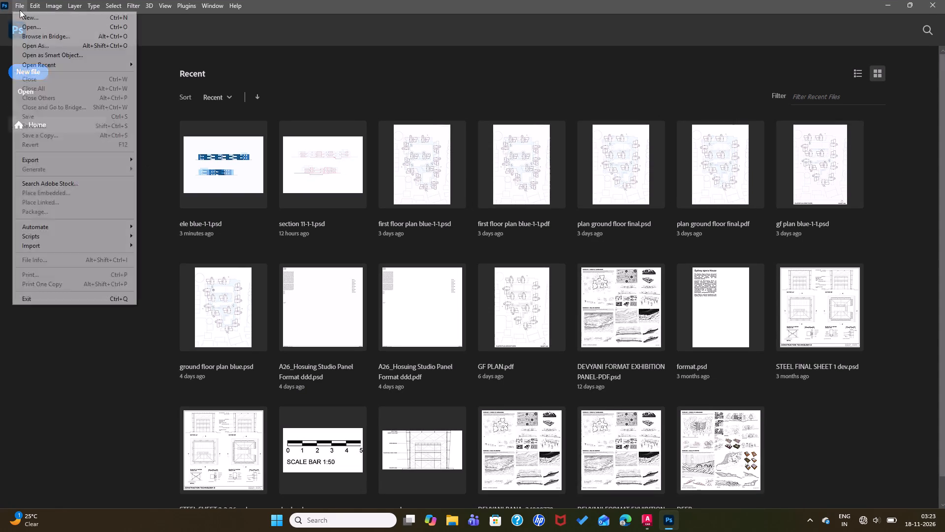
left_click(53, 56)
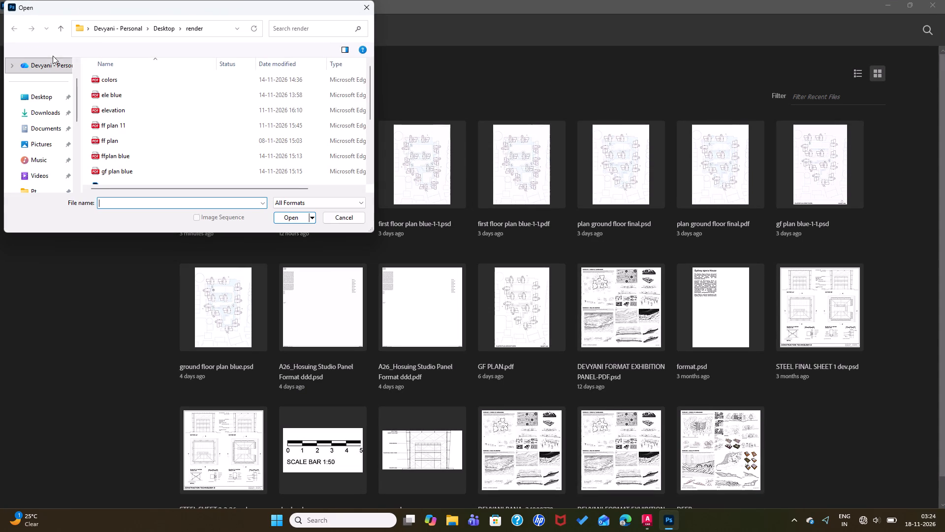
scroll(125, 160, "down", 2)
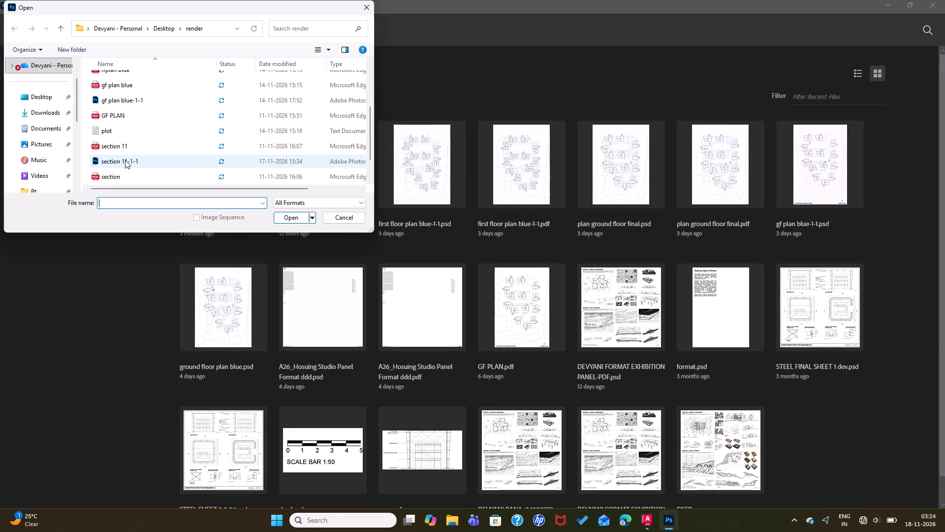
scroll(125, 160, "down", 3)
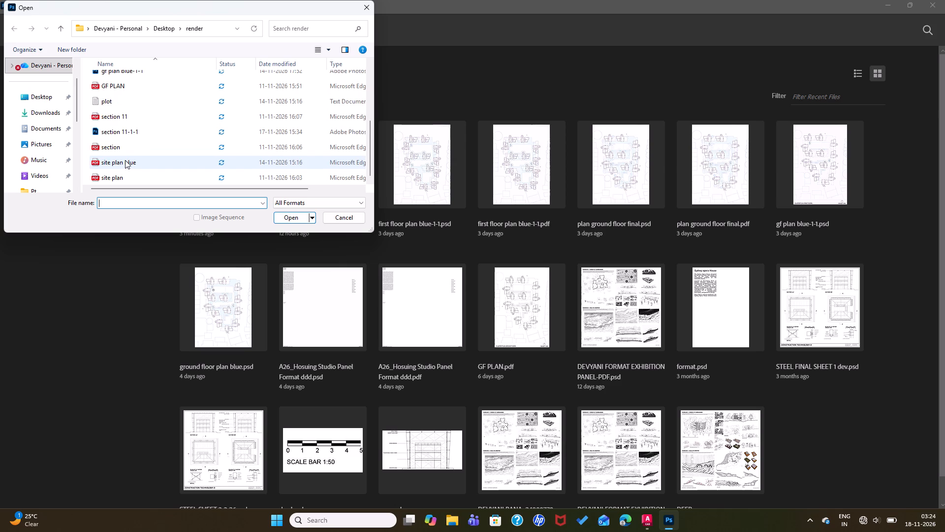
scroll(125, 160, "up", 3)
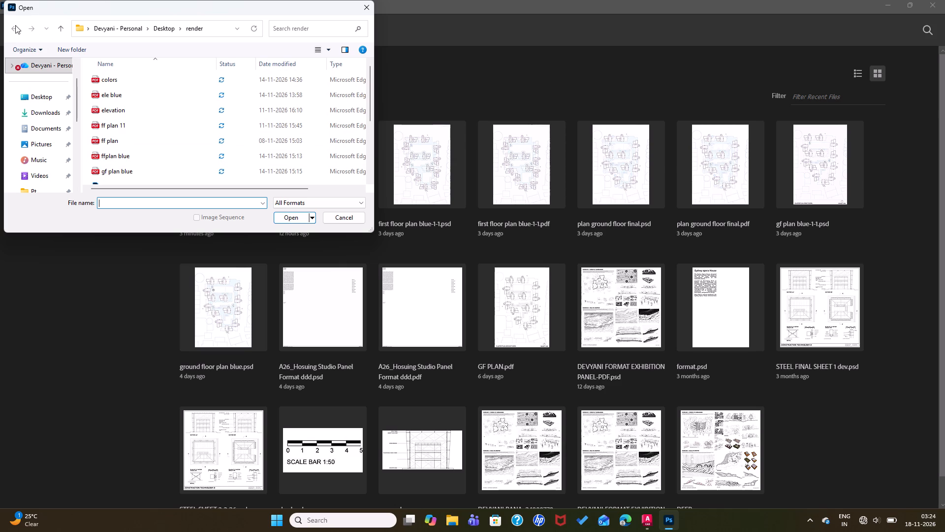
left_click(18, 29)
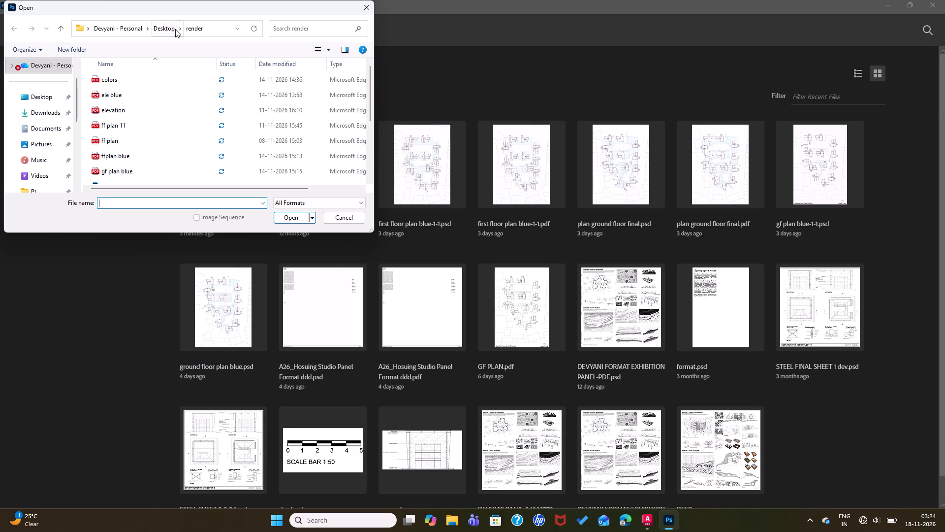
left_click(174, 28)
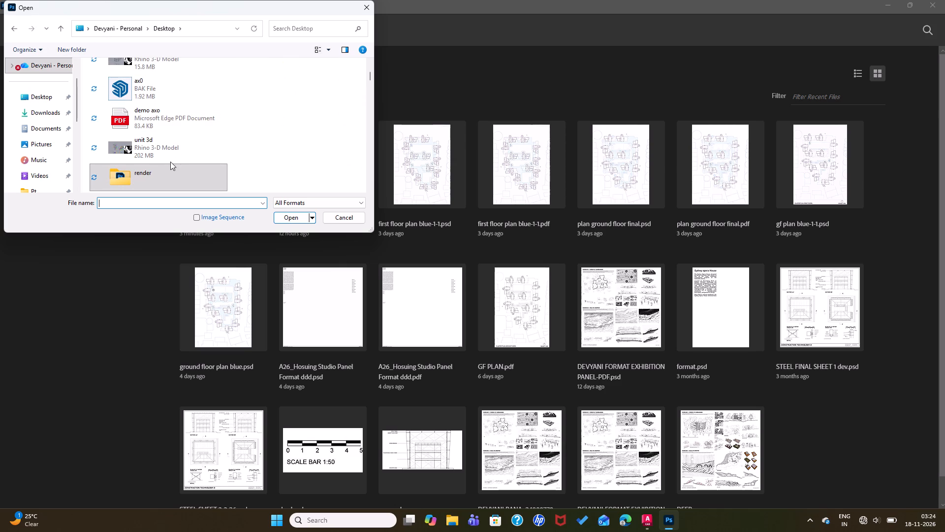
scroll(170, 162, "down", 7)
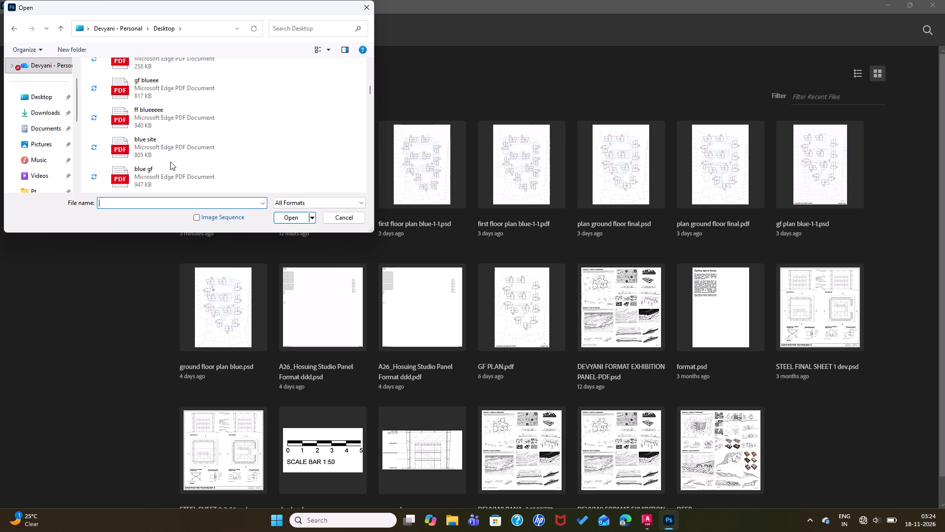
scroll(170, 162, "down", 1)
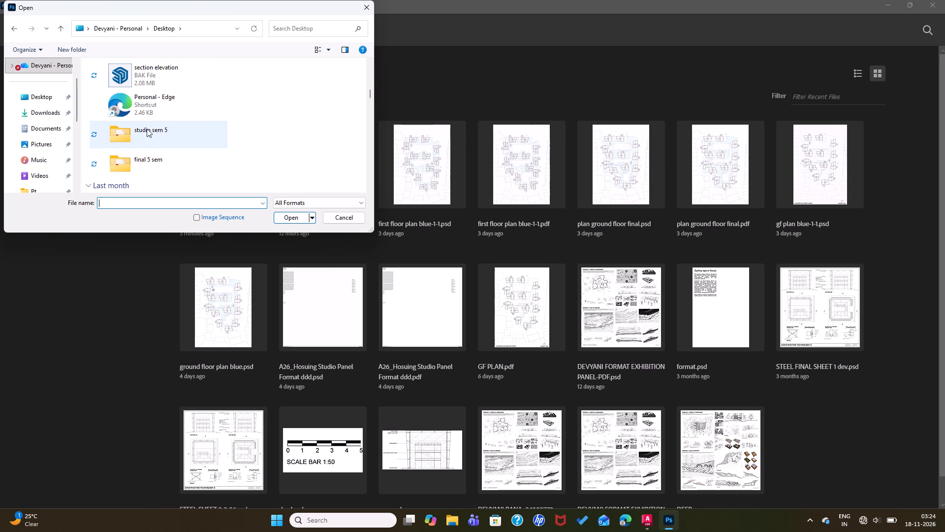
double_click(141, 163)
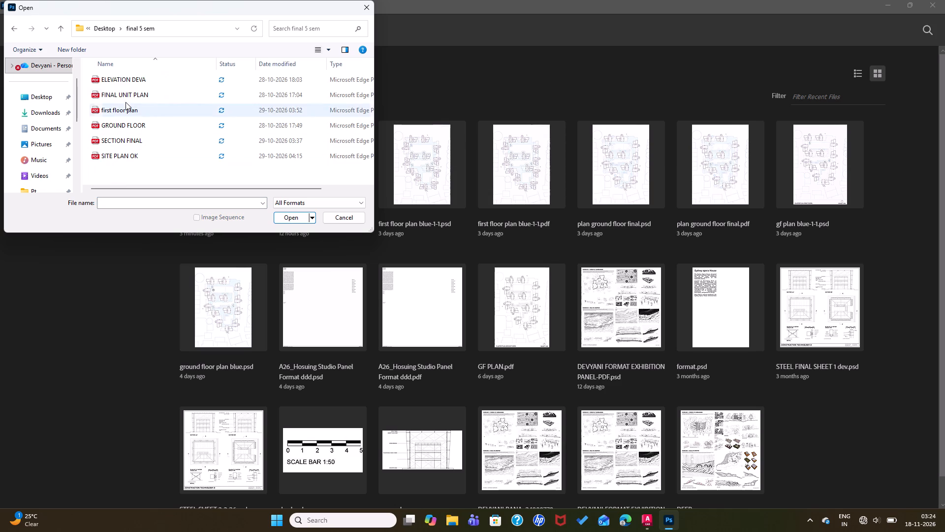
left_click(126, 96)
left_click(298, 213)
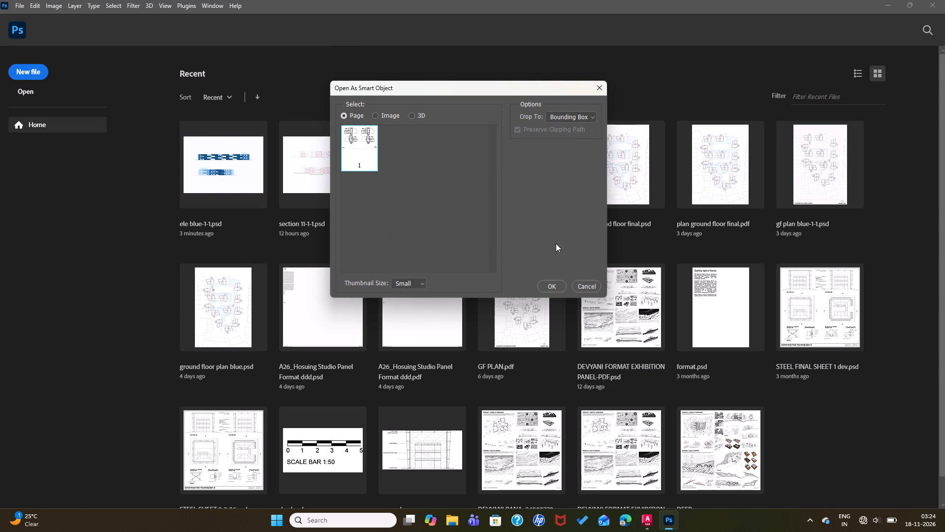
left_click(553, 284)
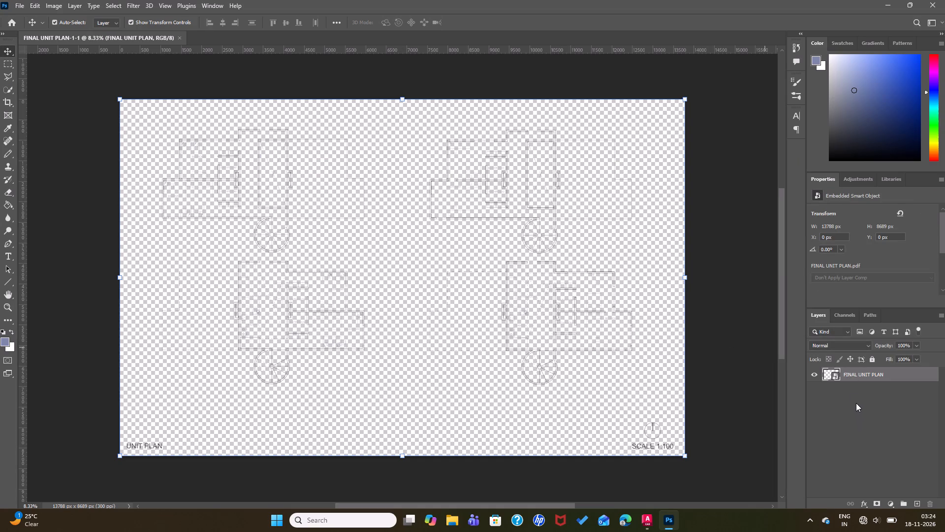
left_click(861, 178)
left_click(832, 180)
Add a new layer beneath the FINAL UNIT PLAN layer and make it a near-white Solid Color fill, #fdfdfe.
left_click(887, 435)
left_click(915, 504)
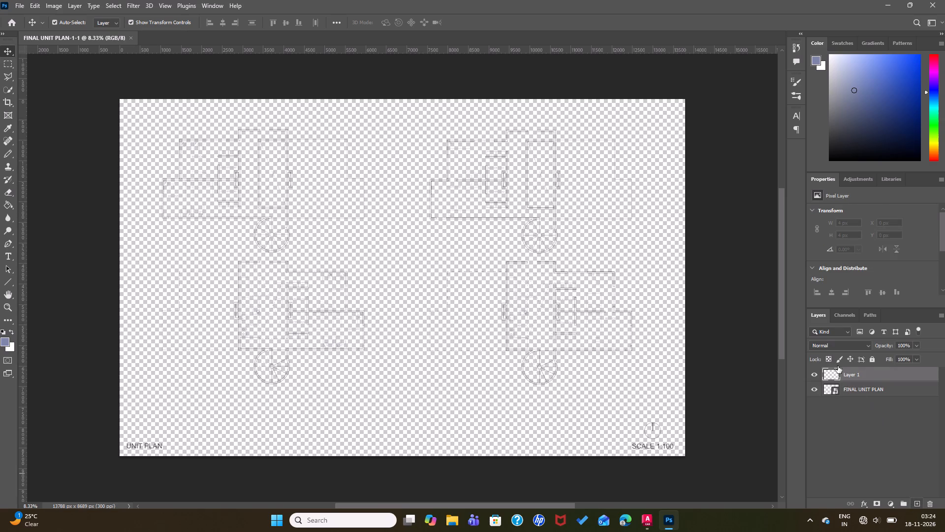
left_click_drag(860, 373, 861, 398)
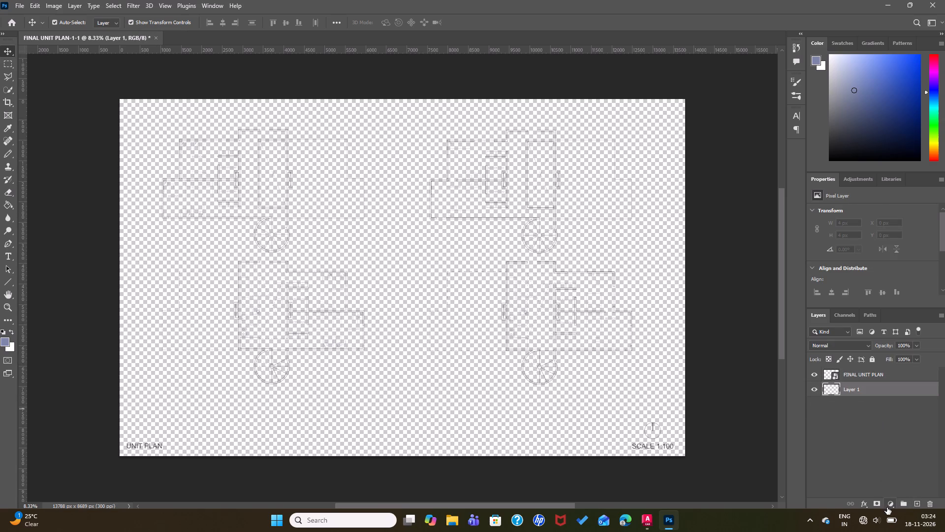
left_click(891, 503)
left_click(884, 328)
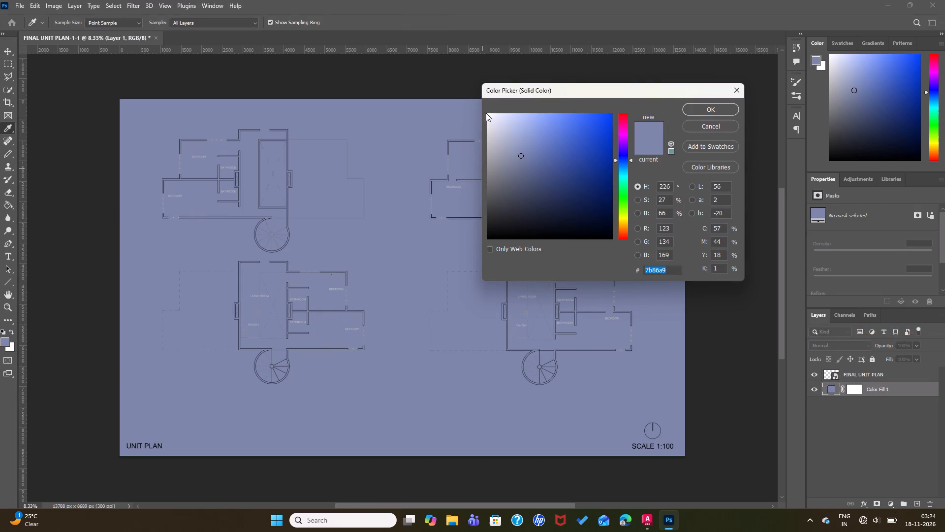
left_click(487, 114)
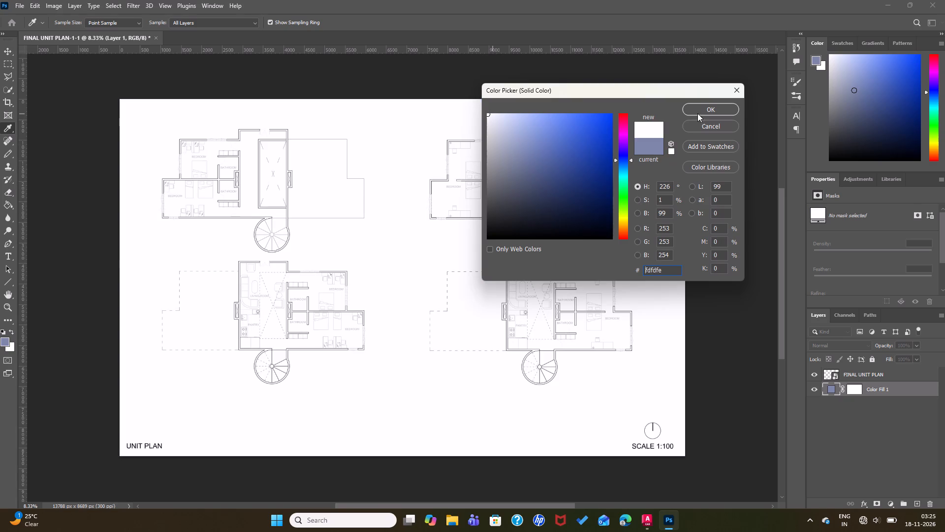
left_click(709, 104)
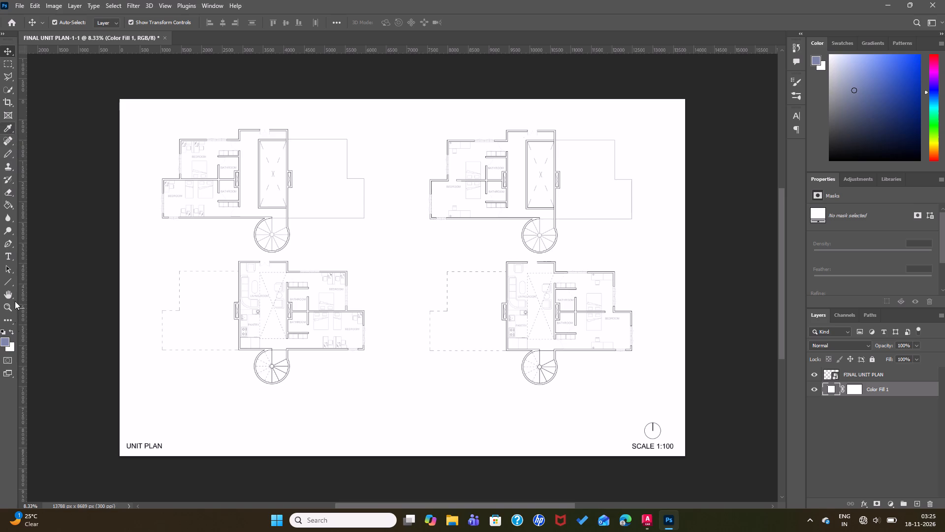
Add a new layer above the unit plan and draw a rectangle of about 13776 × 8707 px covering the whole canvas.
left_click(875, 448)
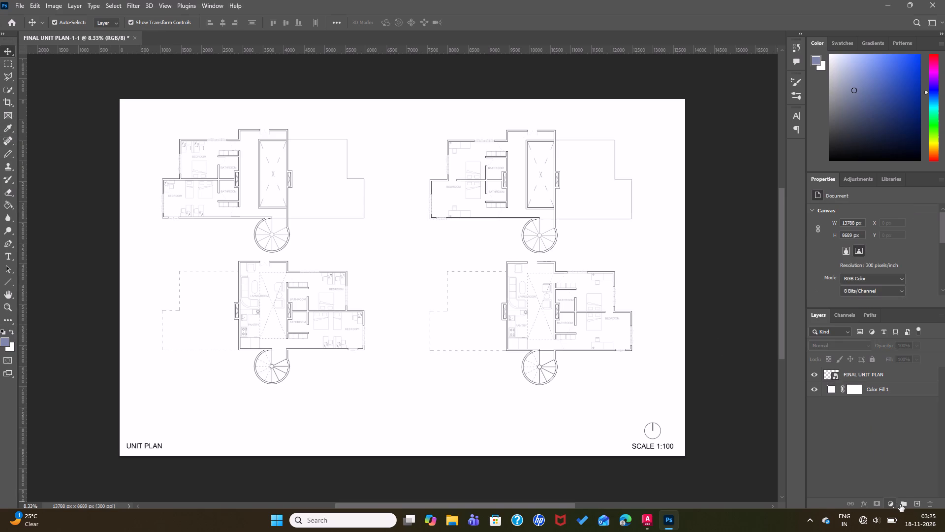
left_click(915, 502)
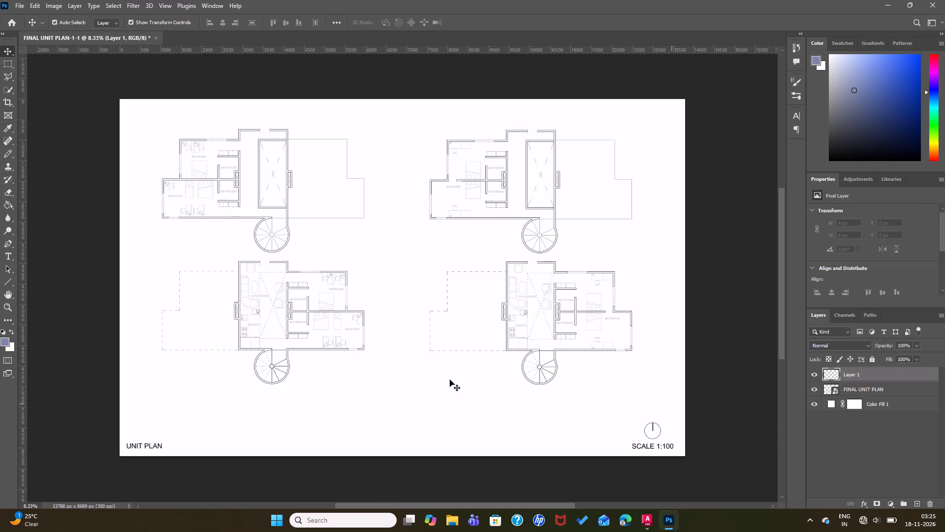
left_click(14, 286)
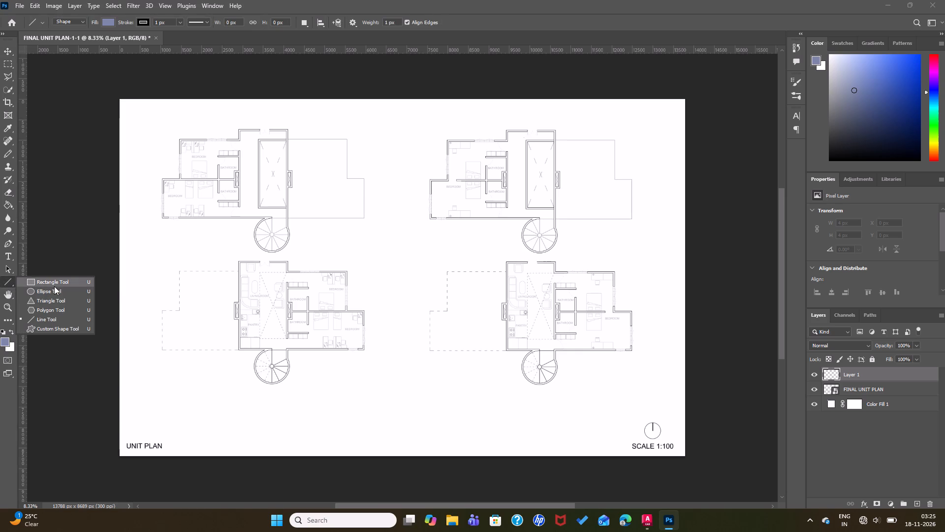
left_click(54, 284)
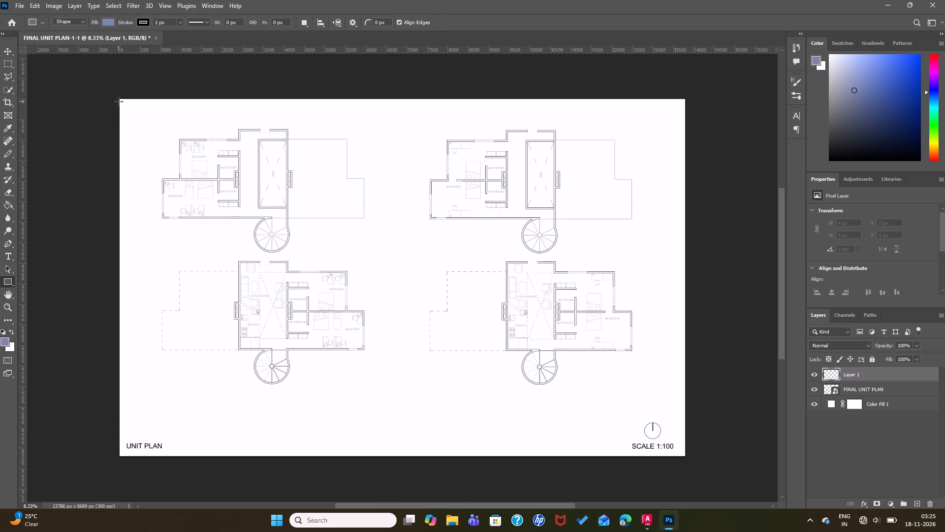
left_click_drag(120, 99, 148, 123)
left_click_drag(148, 123, 686, 458)
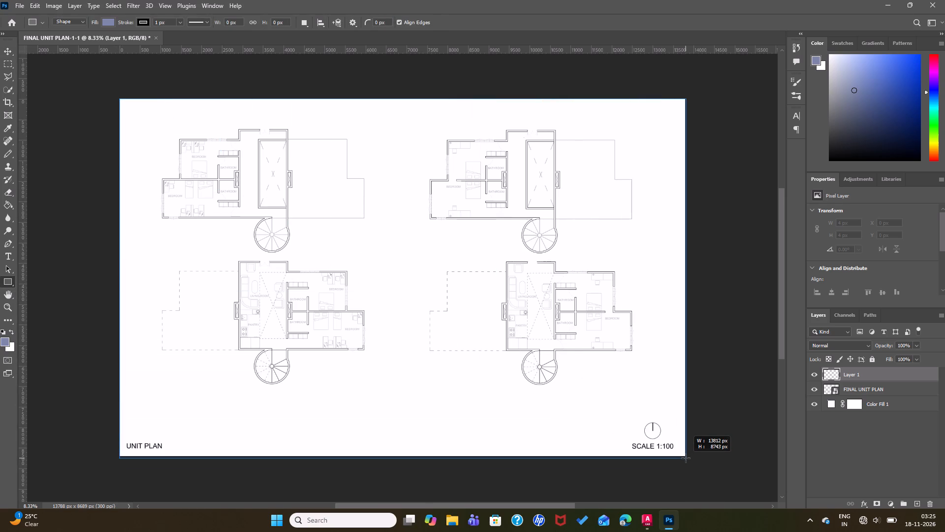
left_click_drag(686, 458, 684, 457)
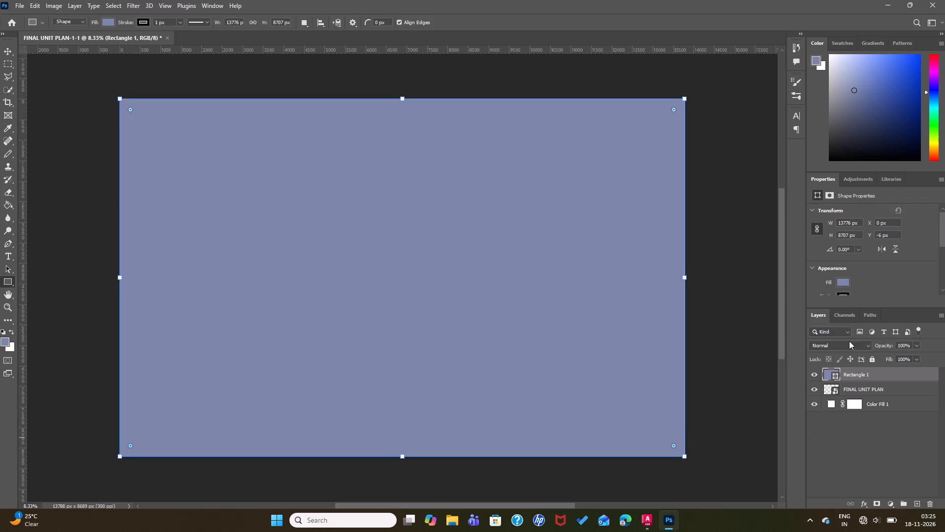
Change the rectangle's fill to the medium blue from the recently used colours, without creating another rectangle.
left_click(839, 283)
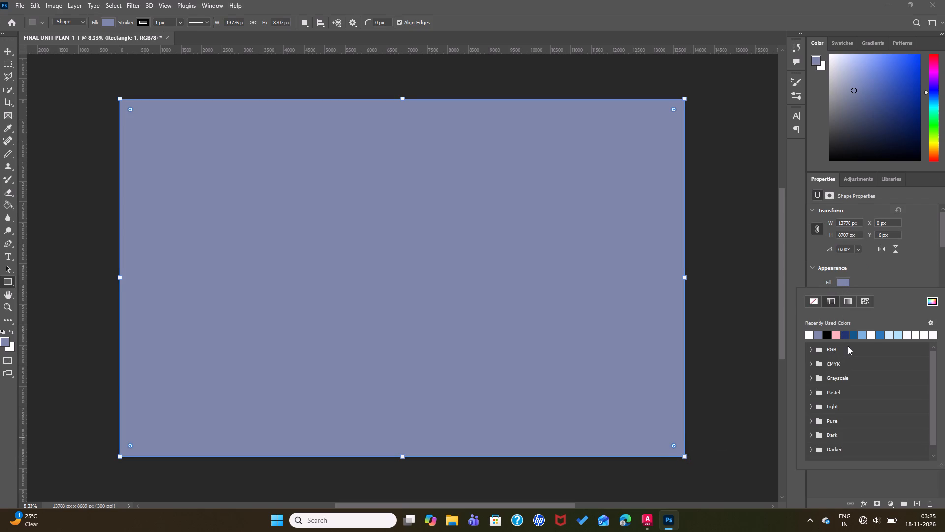
left_click(880, 334)
left_click(773, 428)
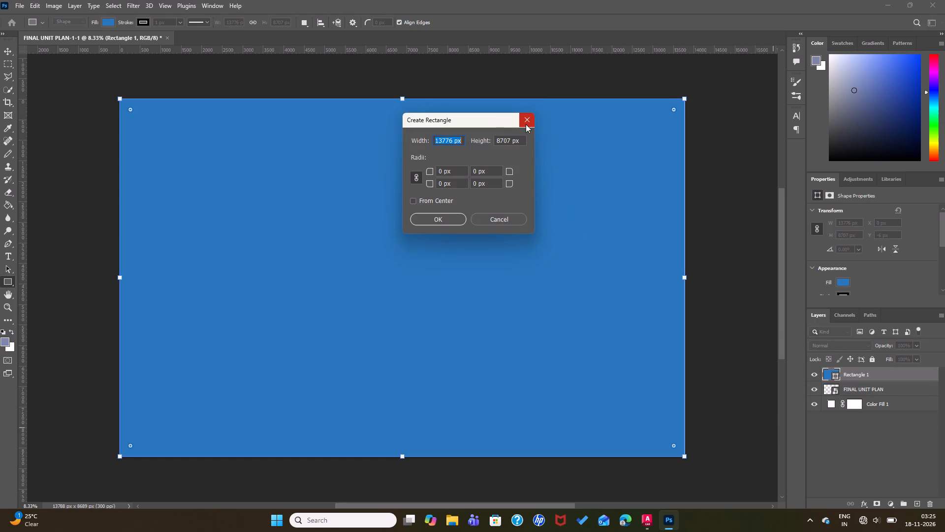
left_click(526, 124)
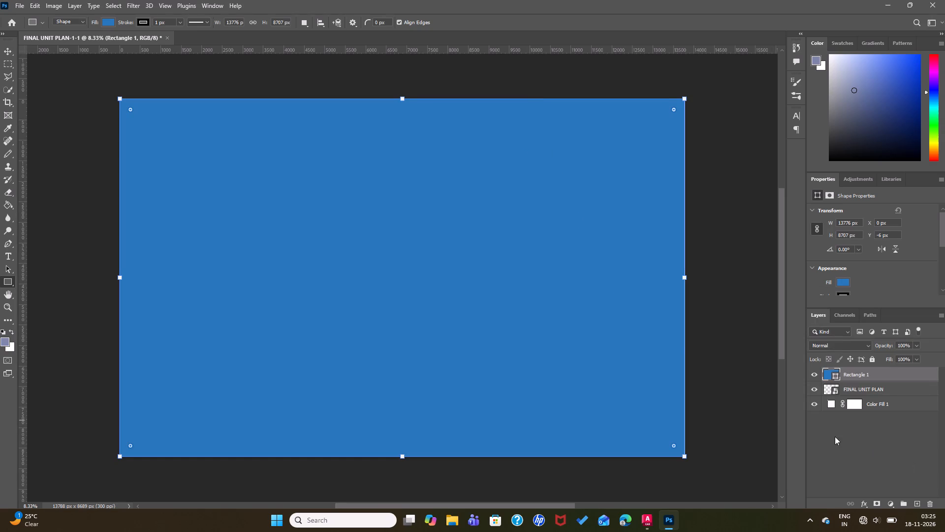
Set the blue rectangle layer's blending mode to Overlay so it tints the plan's linework.
left_click(838, 343)
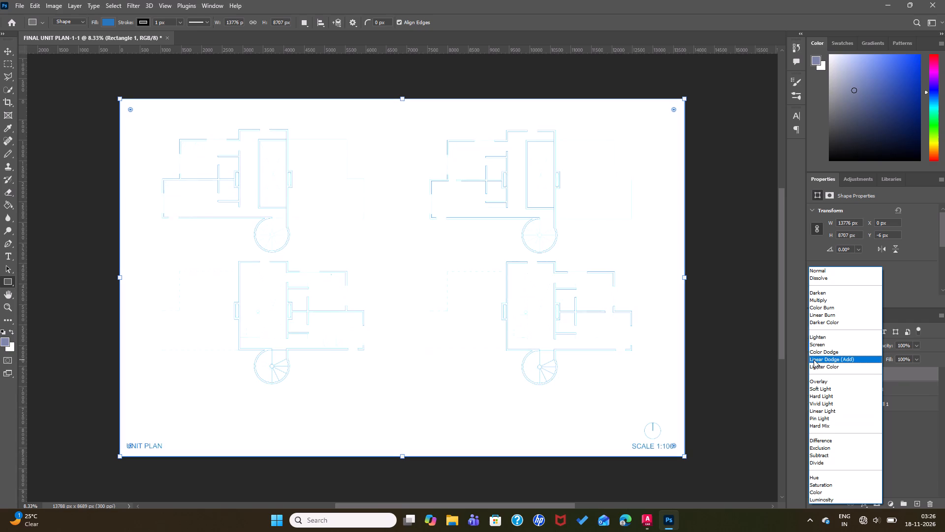
left_click(820, 382)
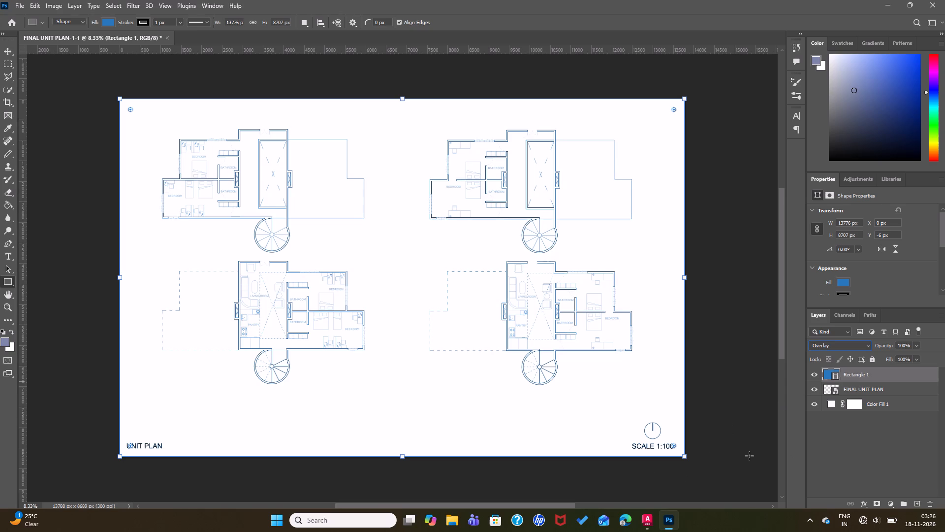
key("Return")
Save the blue-tinted unit plan to the Desktop as a Photoshop PDF named FINAL UNIT PLAN-1-1, using the High Quality Print preset.
left_click(13, 2)
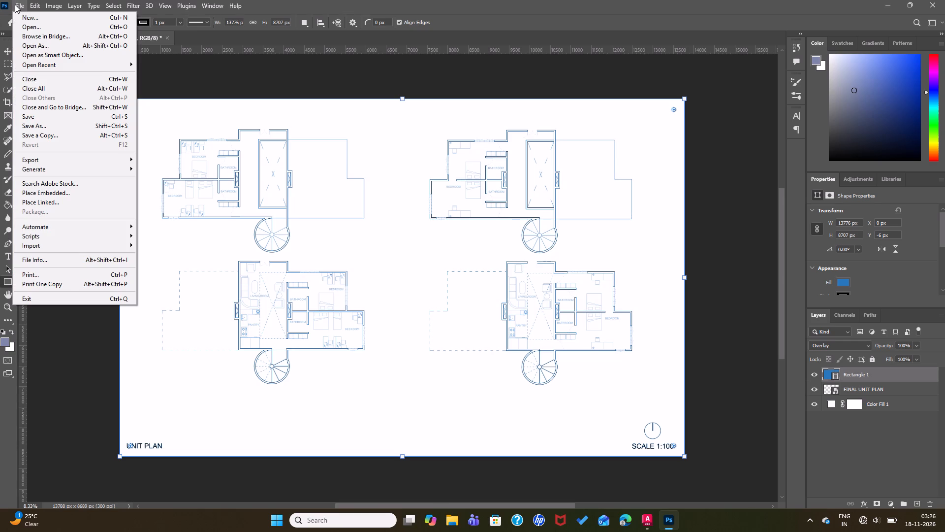
left_click(47, 124)
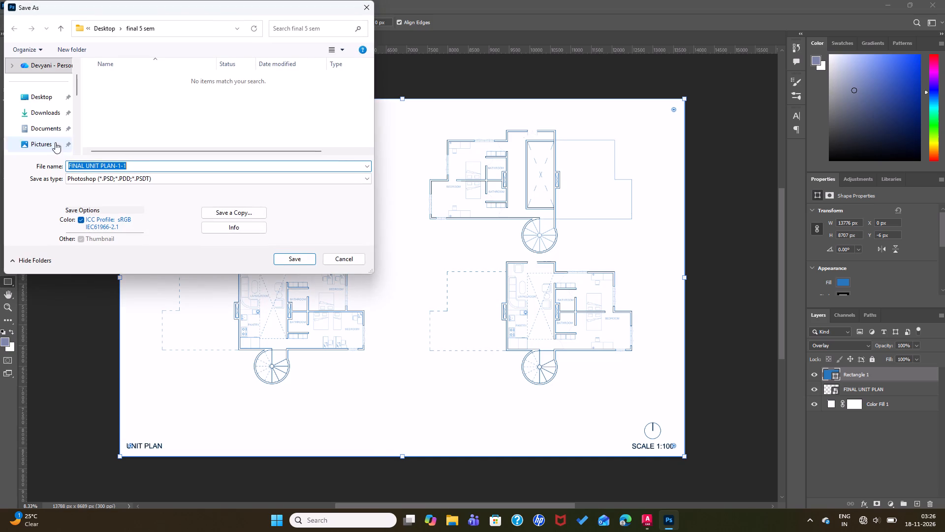
left_click(99, 180)
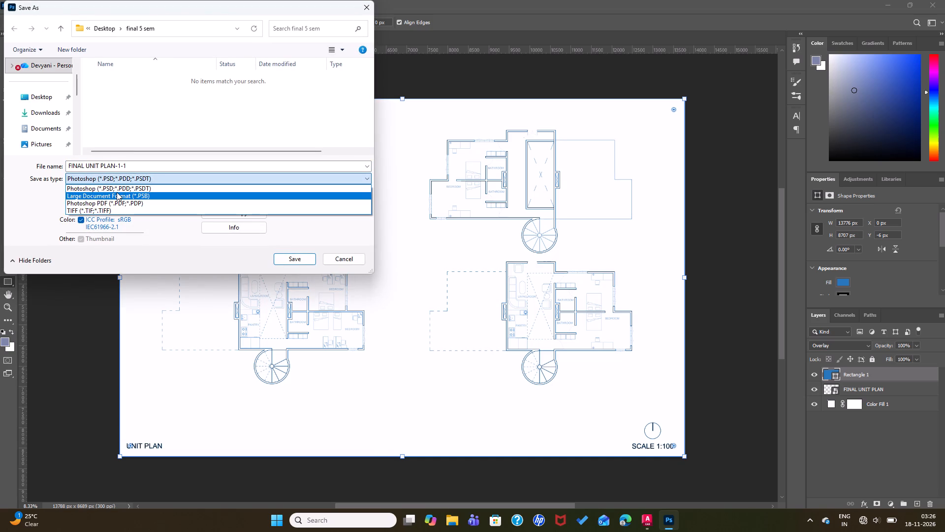
left_click(121, 201)
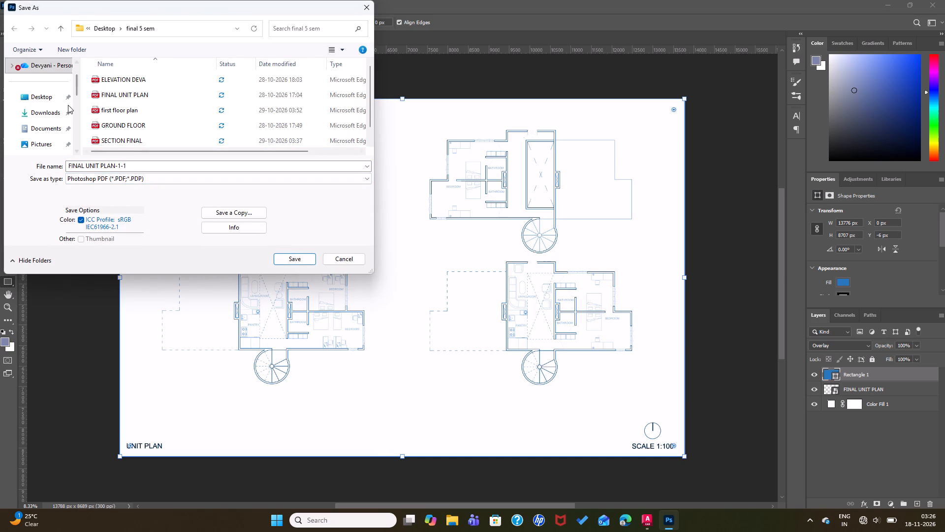
double_click(57, 100)
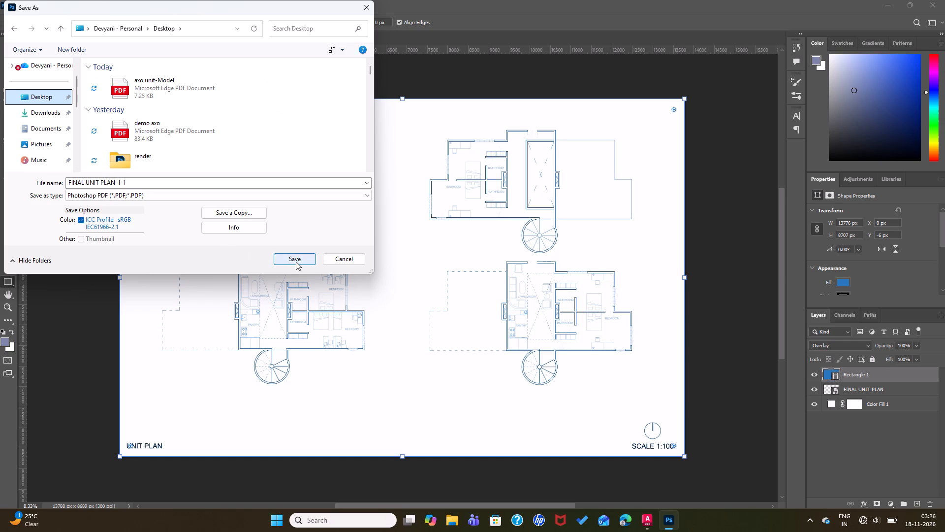
left_click(296, 262)
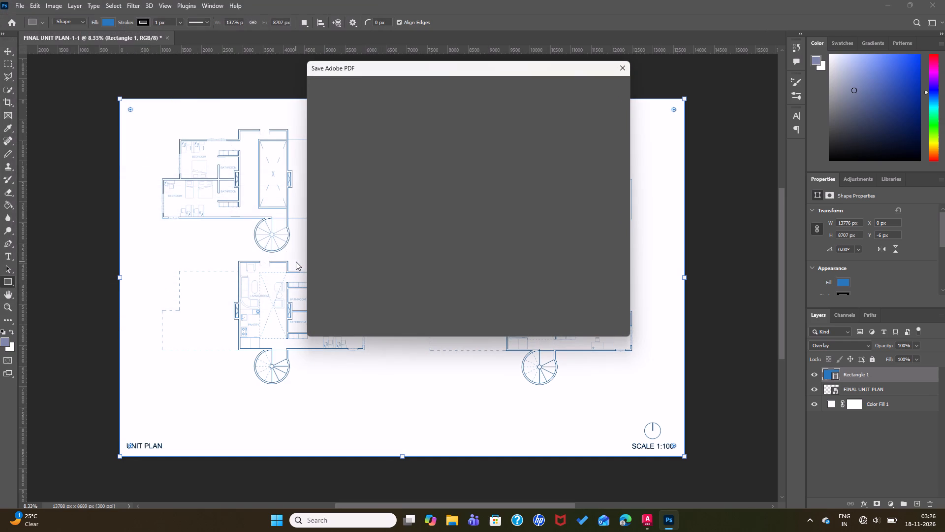
left_click(574, 324)
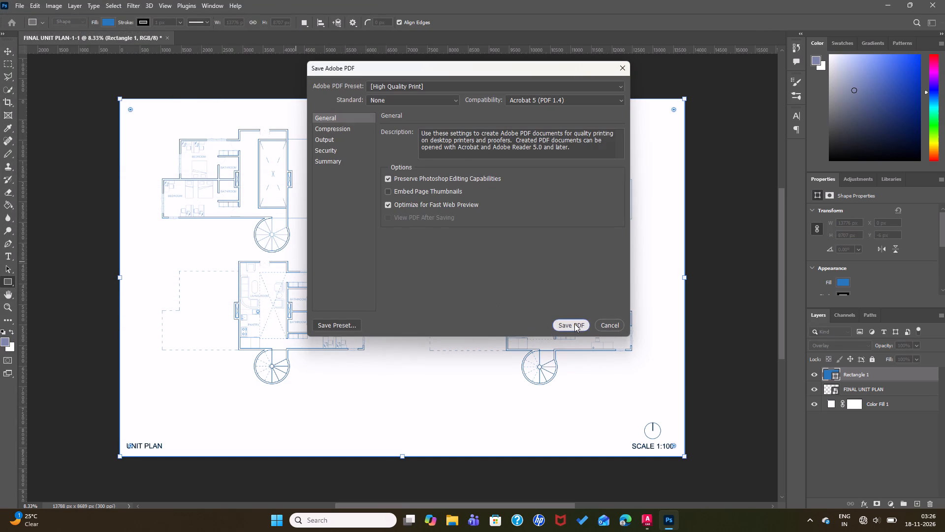
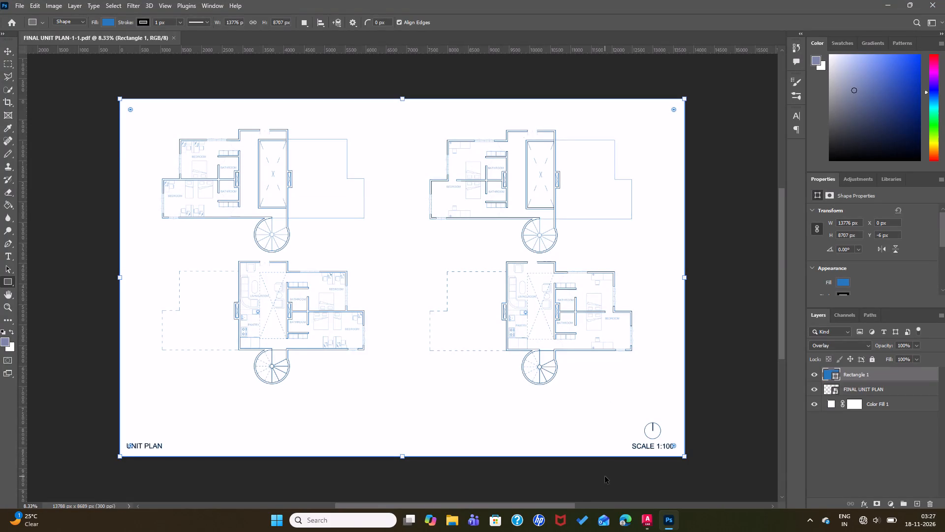
Save the layered blue unit plan to the Desktop in Photoshop PSD format as FINAL UNIT PLAN-1-1.
key("ctrl+s")
left_click(18, 5)
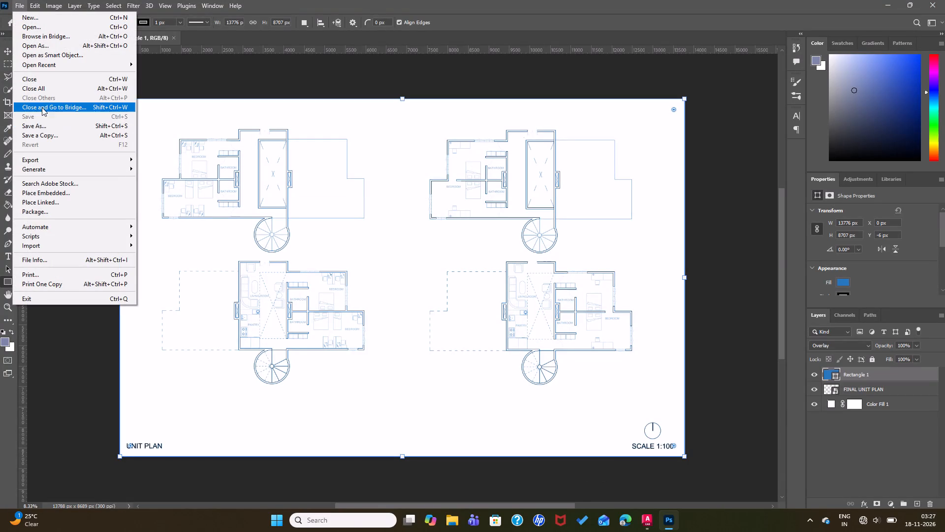
left_click(49, 125)
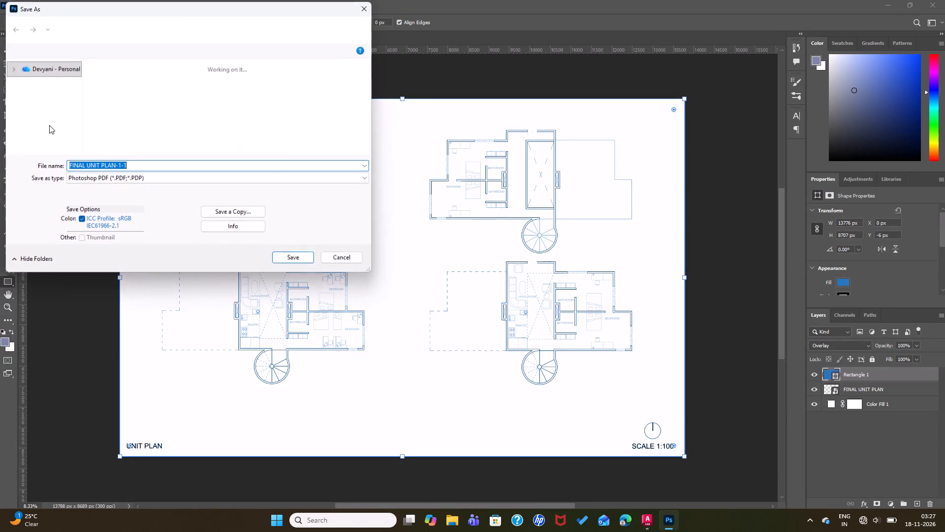
left_click(101, 179)
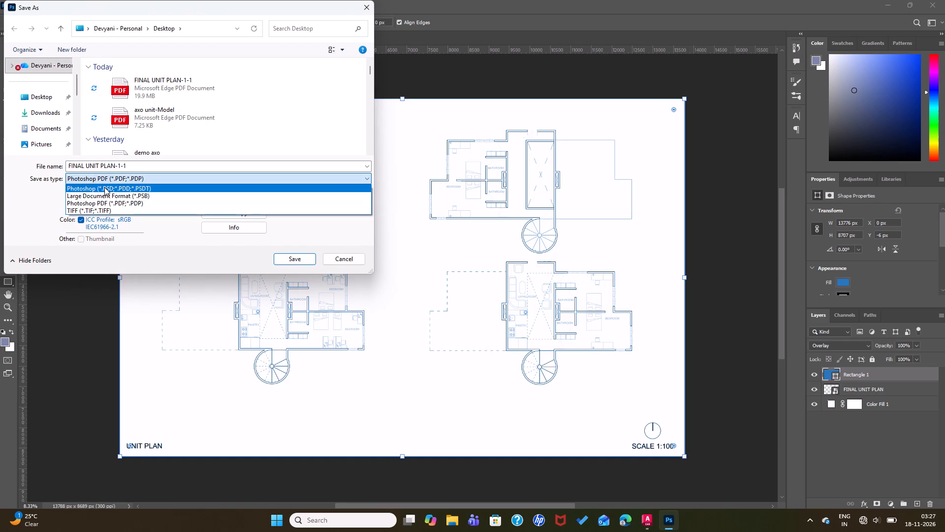
left_click(104, 187)
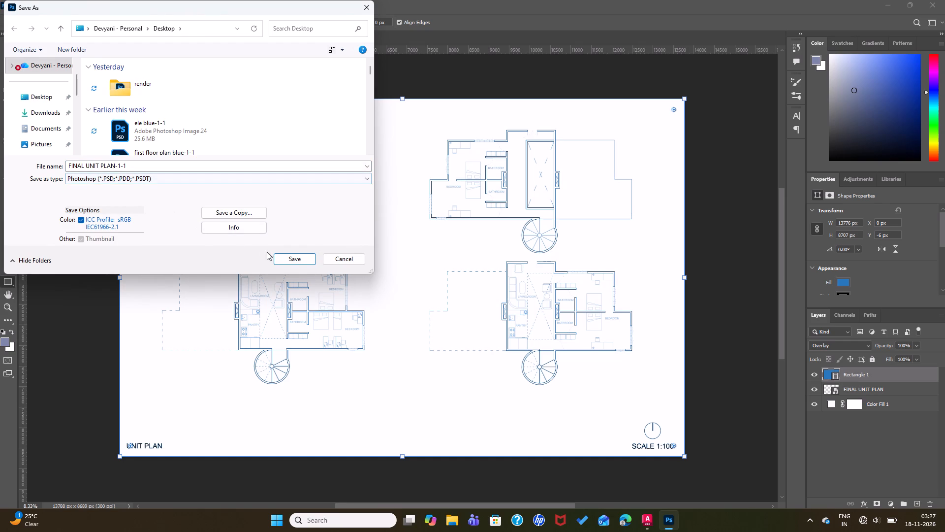
left_click(297, 254)
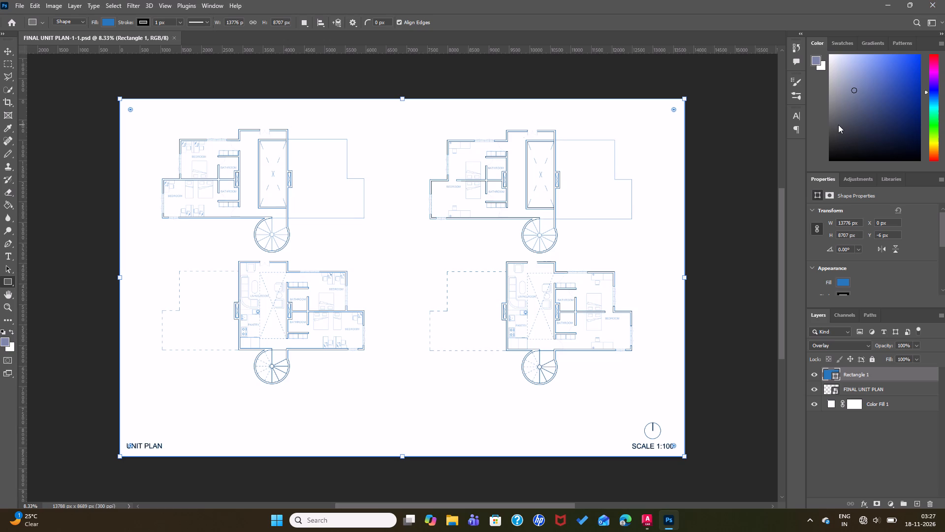
Close Photoshop and return to the ax0 axonometric drawing in AutoCAD.
left_click(943, 2)
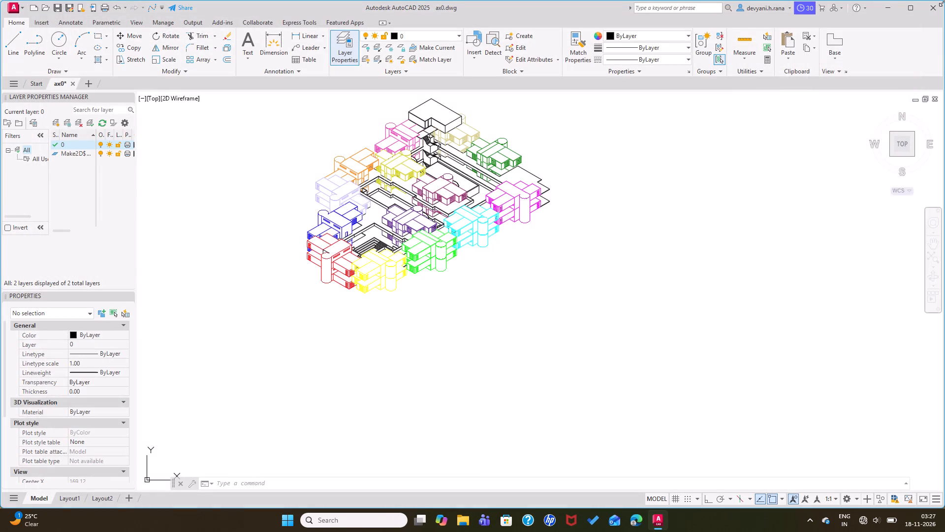
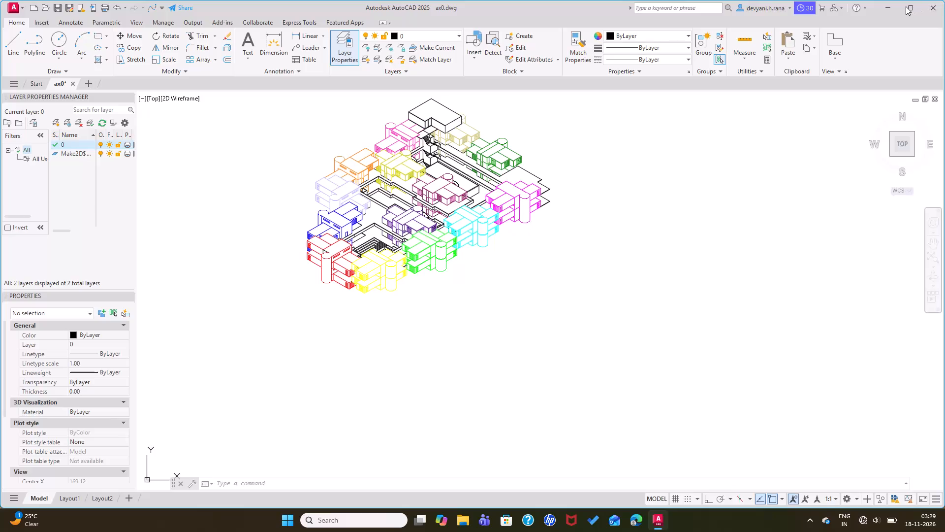
Open the A26 housing studio panel document in InDesign, dismiss its startup dialogs and return to the desktop.
left_click(894, 8)
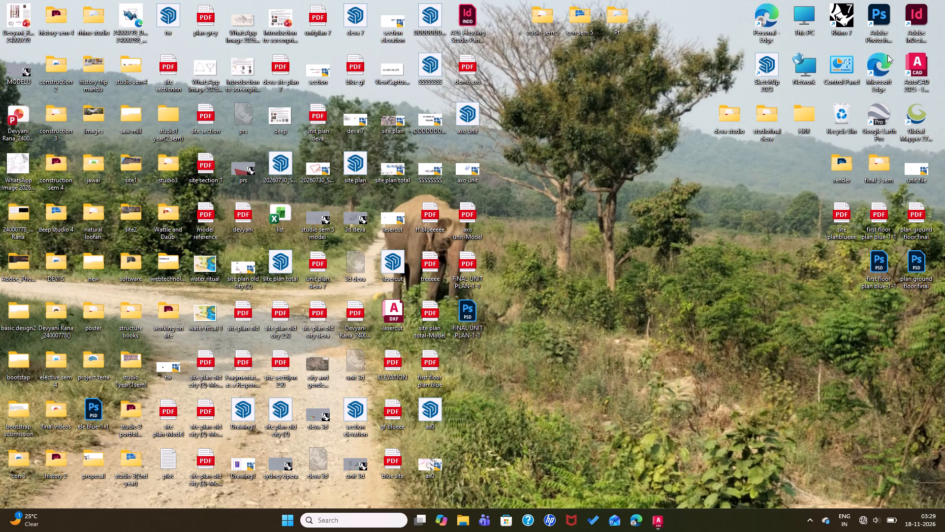
double_click(461, 10)
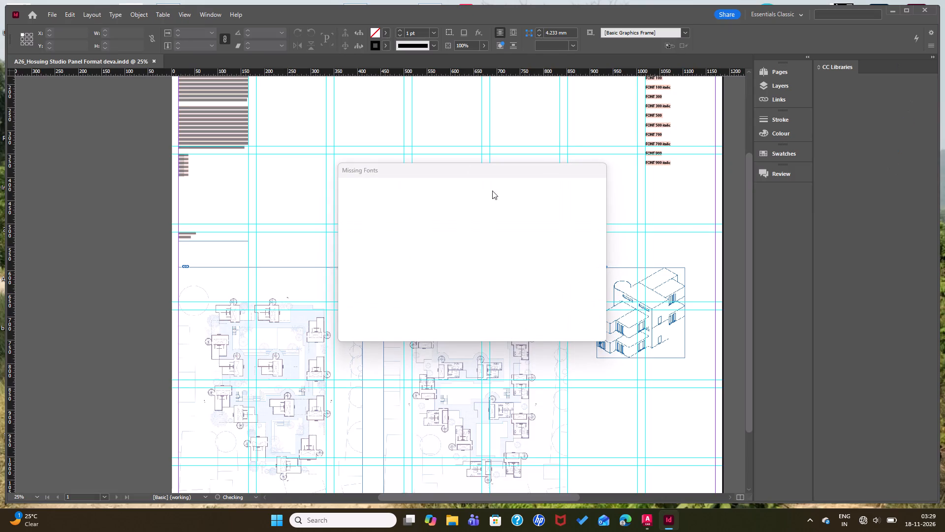
left_click(573, 324)
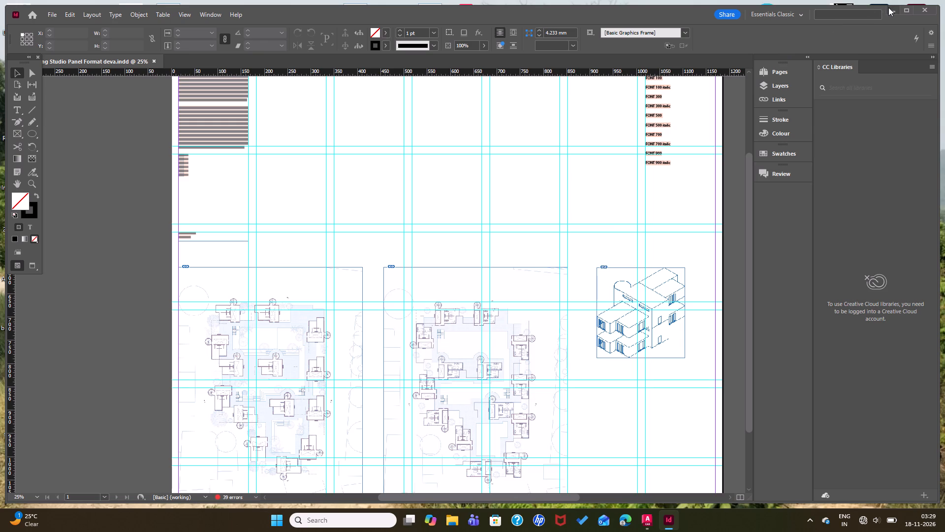
left_click(888, 9)
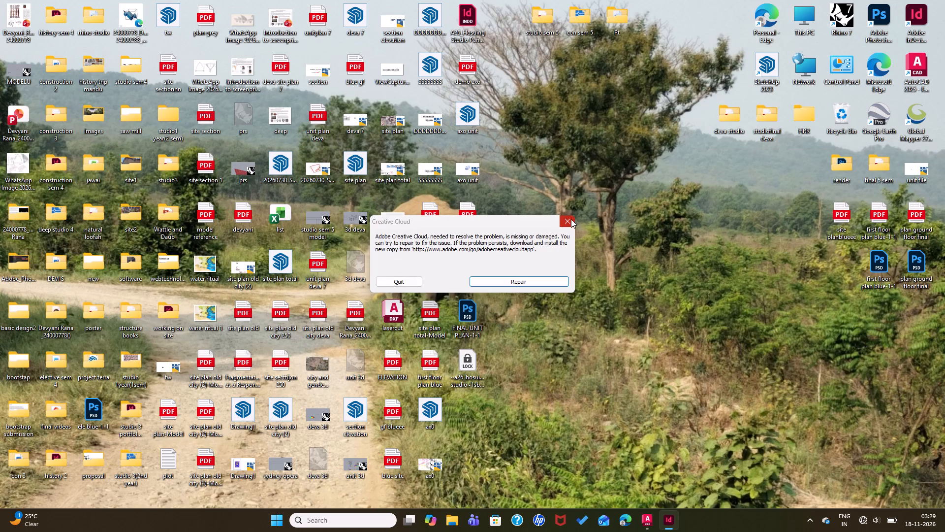
left_click(571, 219)
Group the FINAL UNIT PLAN-1-1 PSD and PDF and the axo unit-Model PDF beside the other final plan files on the desktop.
left_click_drag(467, 307, 842, 270)
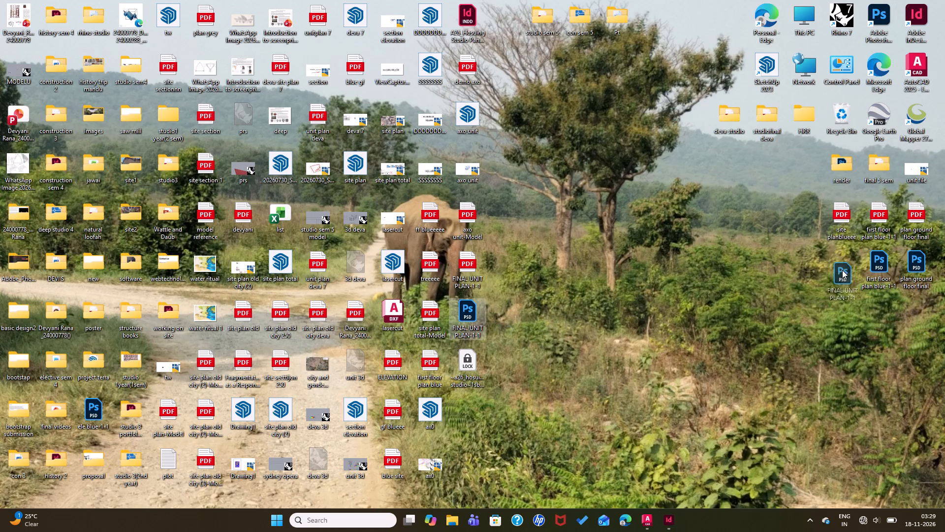
left_click_drag(842, 270, 844, 266)
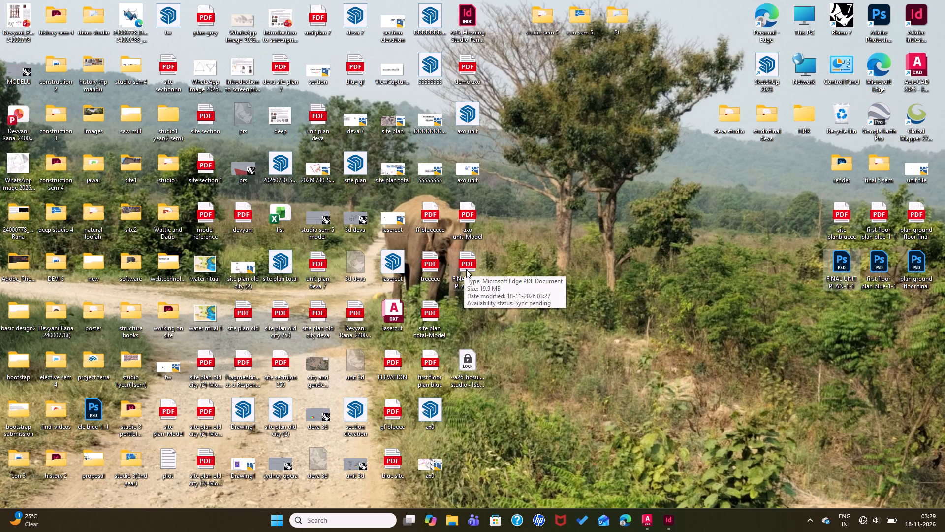
left_click_drag(466, 269, 799, 217)
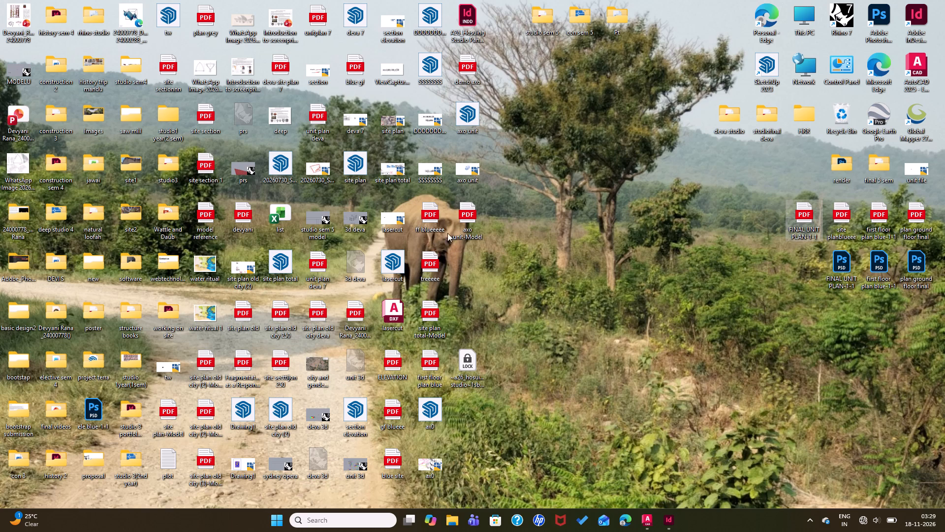
left_click(516, 311)
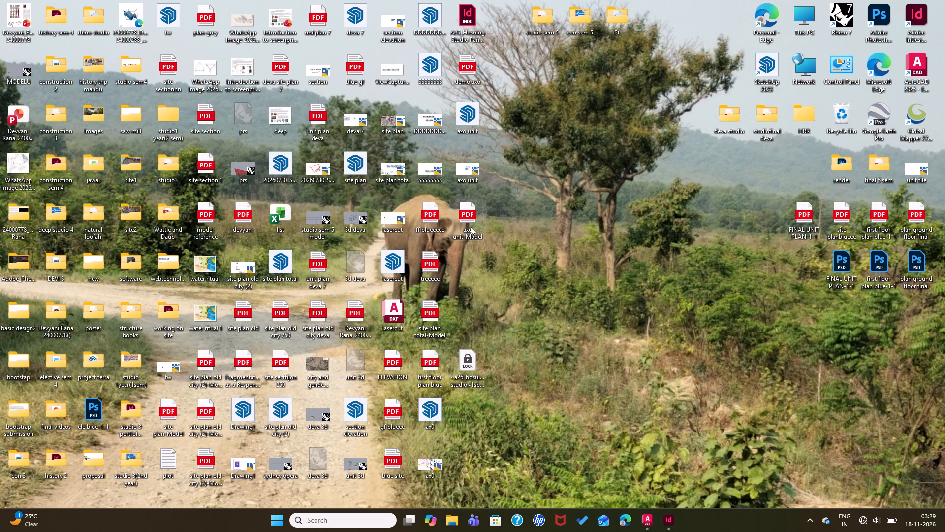
left_click_drag(469, 223, 810, 266)
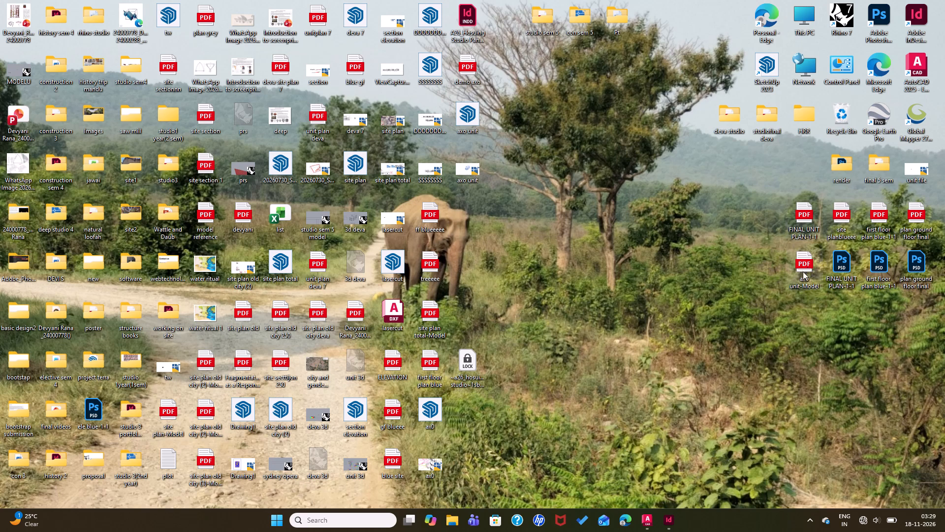
left_click(590, 361)
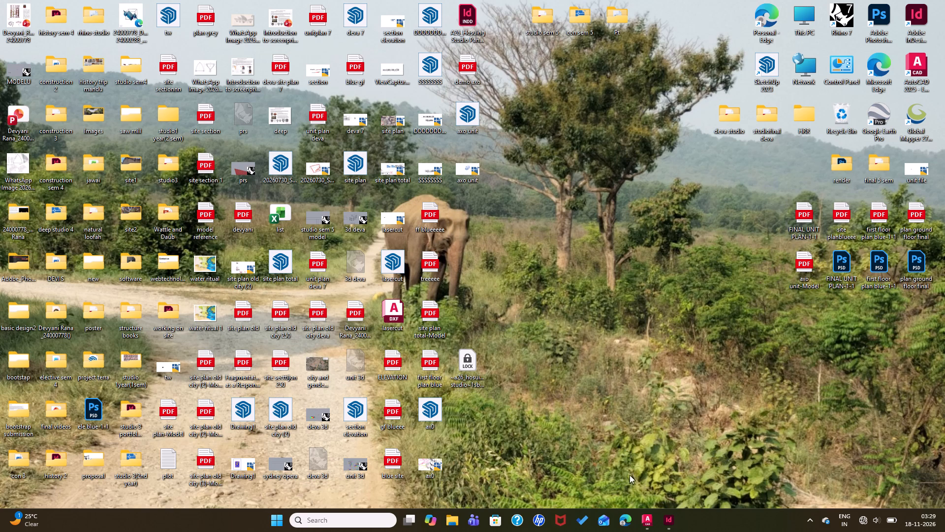
Switch to InDesign and place the FINAL UNIT PLAN-1-1 PDF on the panel above the axonometric drawing.
left_click(663, 518)
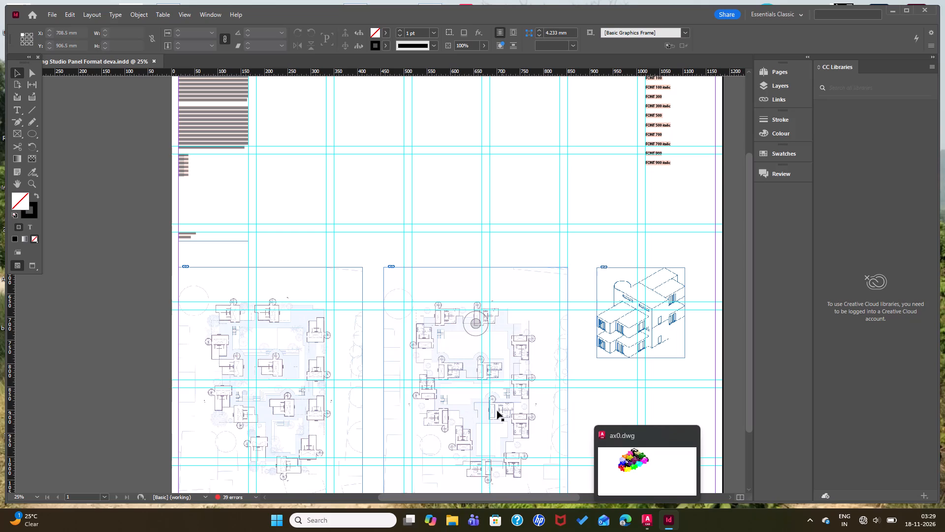
left_click(53, 15)
left_click(378, 181)
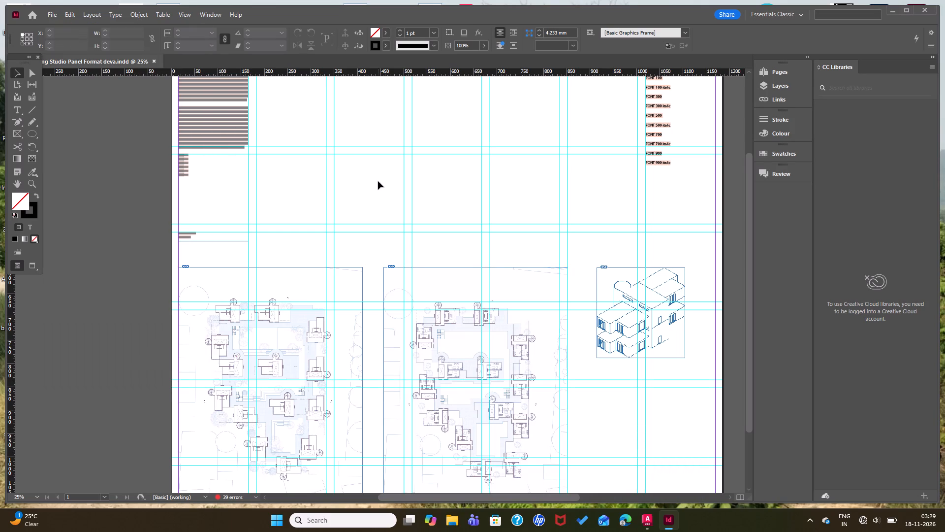
key("ctrl+d")
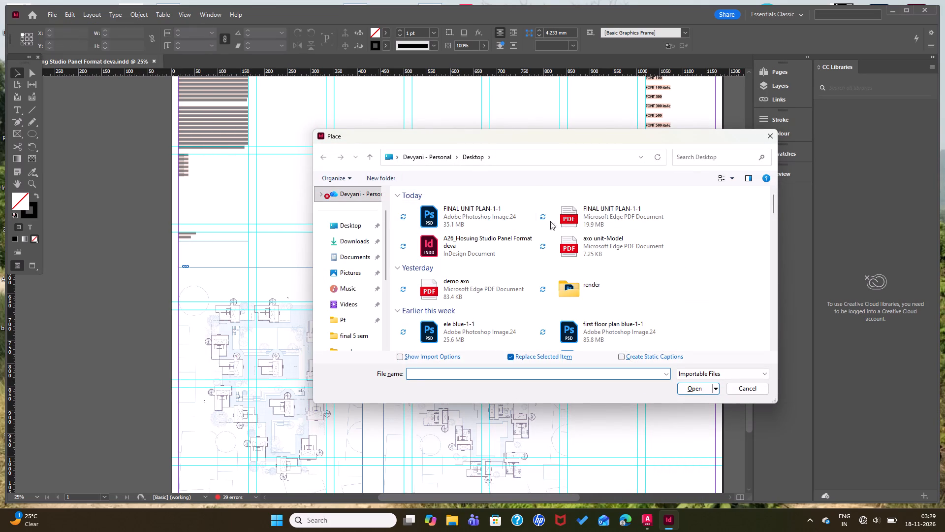
left_click(603, 212)
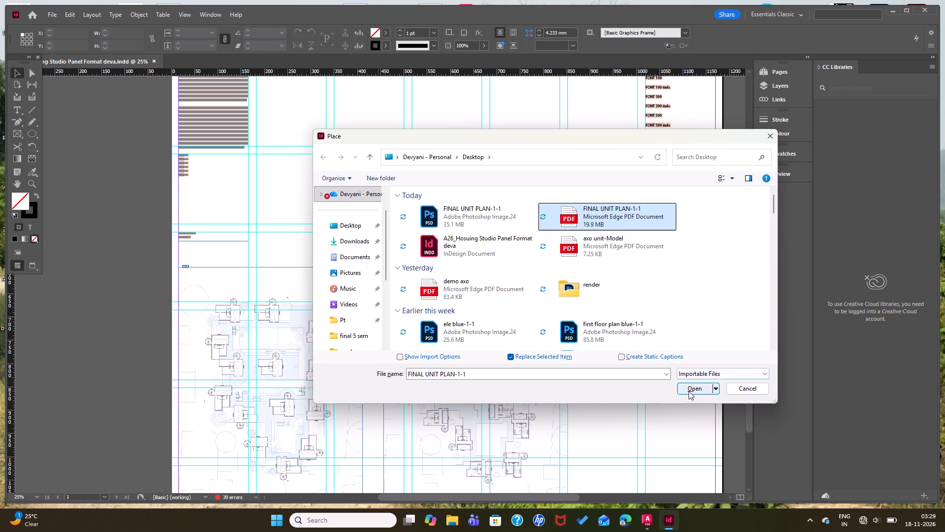
left_click(689, 391)
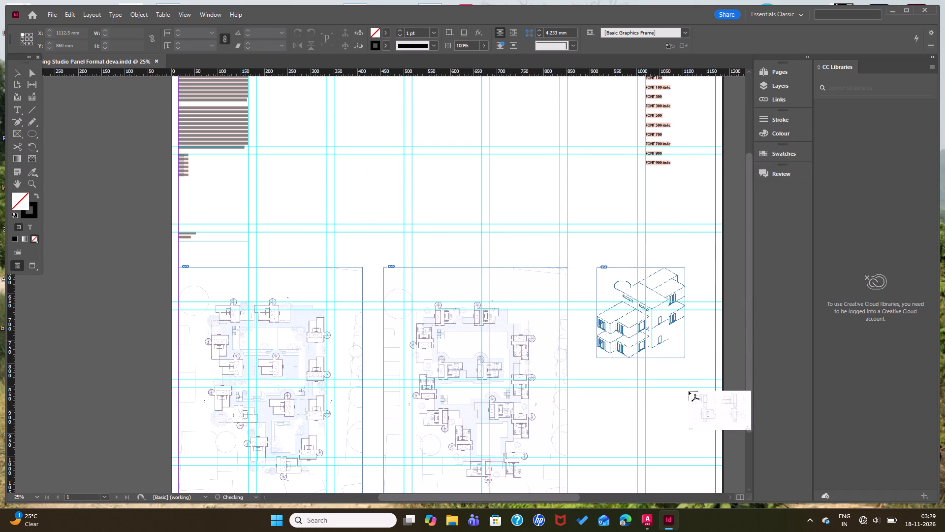
left_click(598, 213)
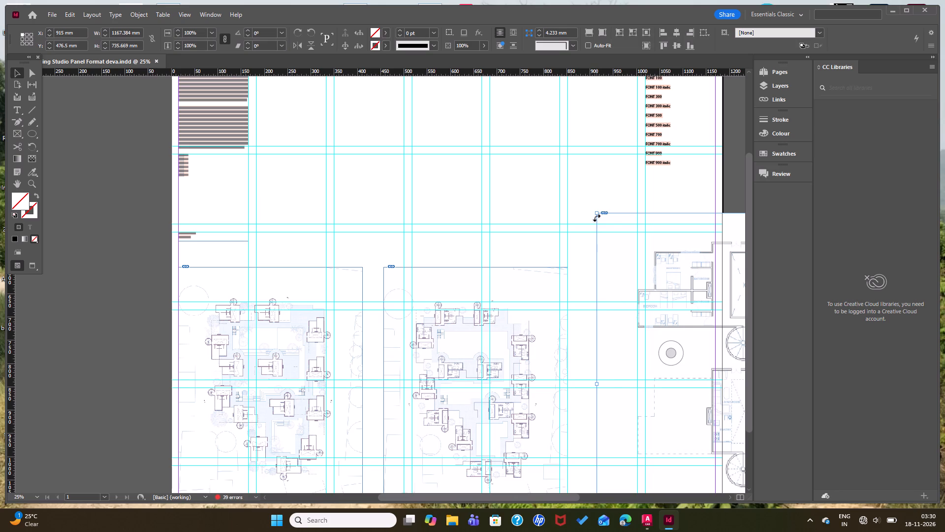
Scale the placed unit plan to about 978 × 616 mm and move it fully onto the page.
left_click_drag(596, 212, 680, 338, "ctrl+shift")
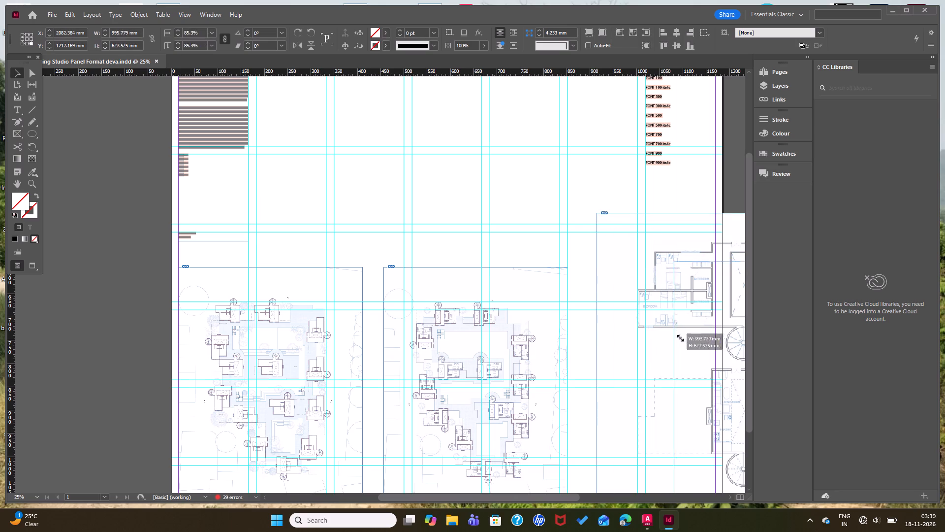
left_click_drag(680, 338, 686, 347, "ctrl+shift")
left_click_drag(707, 334, 503, 270)
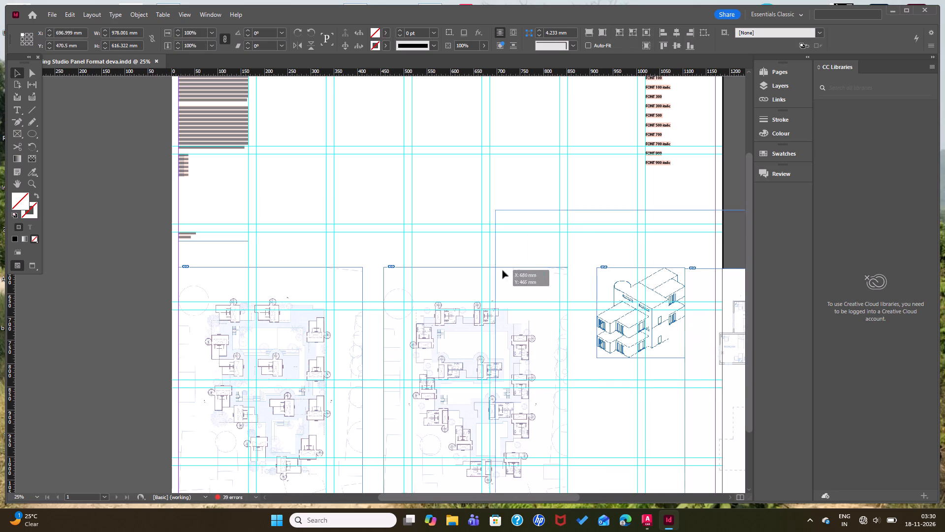
left_click_drag(503, 270, 258, 216)
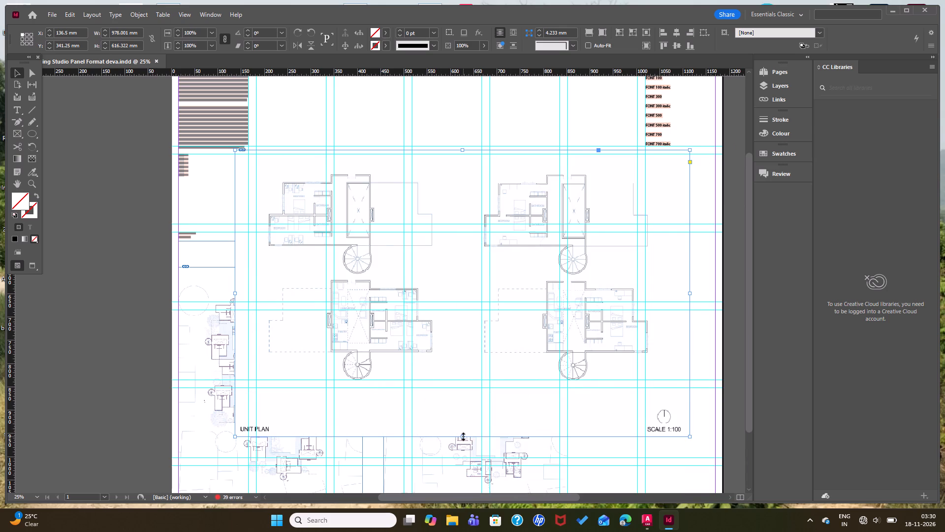
Crop the unit plan's frame on all four sides to about 848.5 × 476 mm, close around the four plans.
left_click_drag(463, 436, 466, 387)
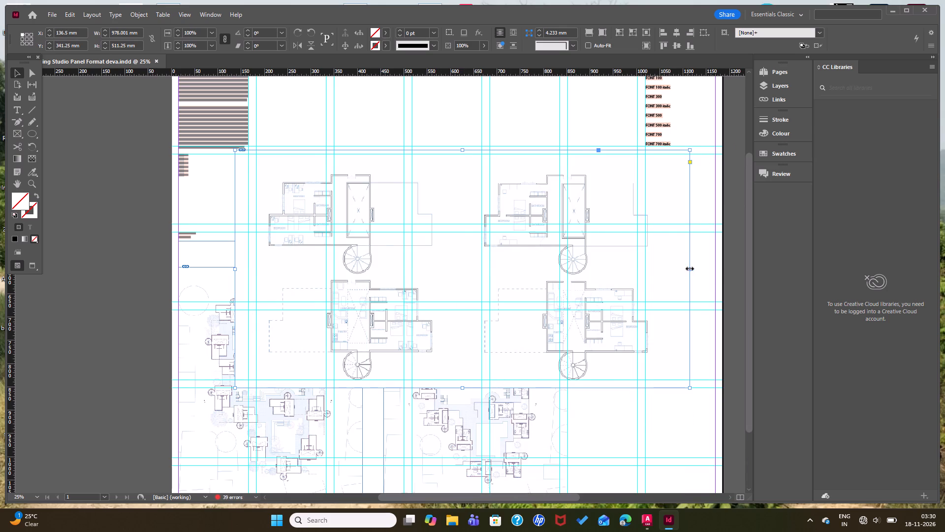
left_click_drag(690, 268, 657, 270)
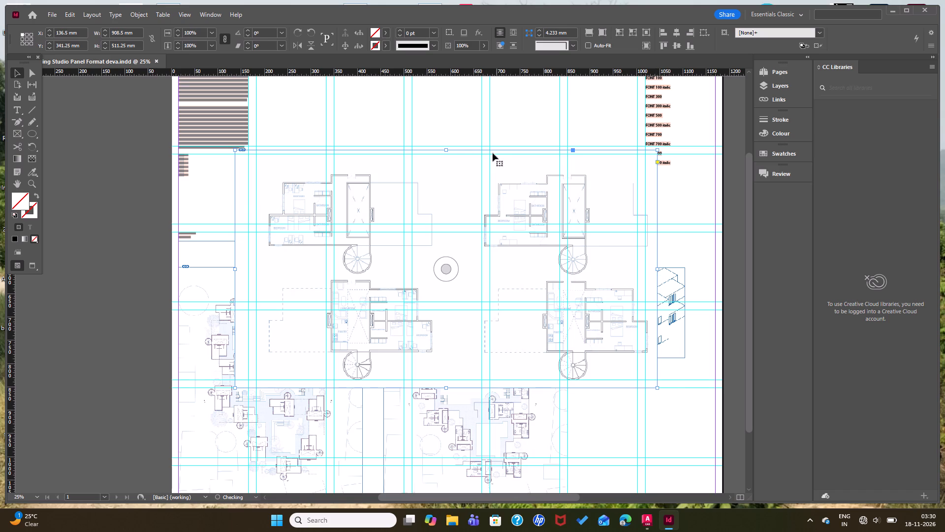
left_click_drag(444, 149, 444, 166)
left_click_drag(235, 277, 236, 277)
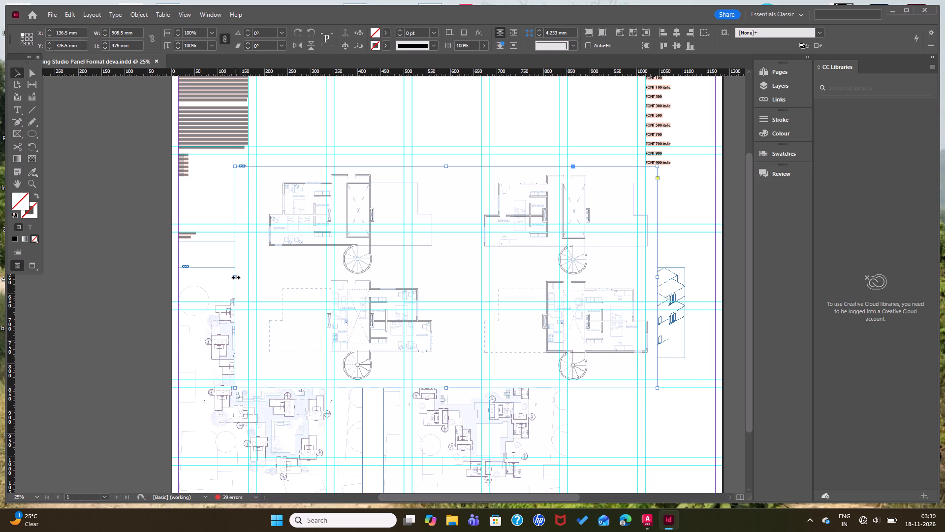
left_click_drag(236, 277, 263, 277)
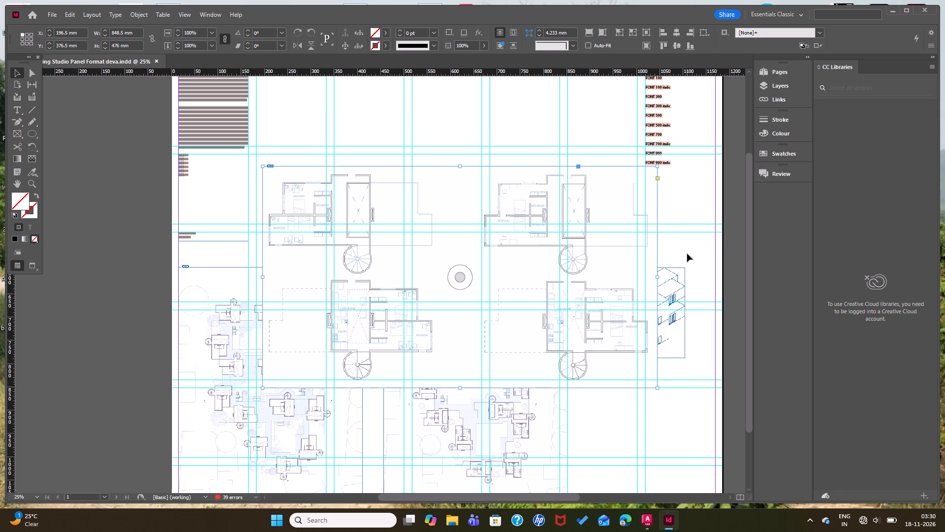
Scale the cropped unit plan to about 549 × 308 mm and move it to about X 626.5, Y 252.5 mm, near the page's right margin.
left_click_drag(658, 167, 573, 213, "ctrl+shift")
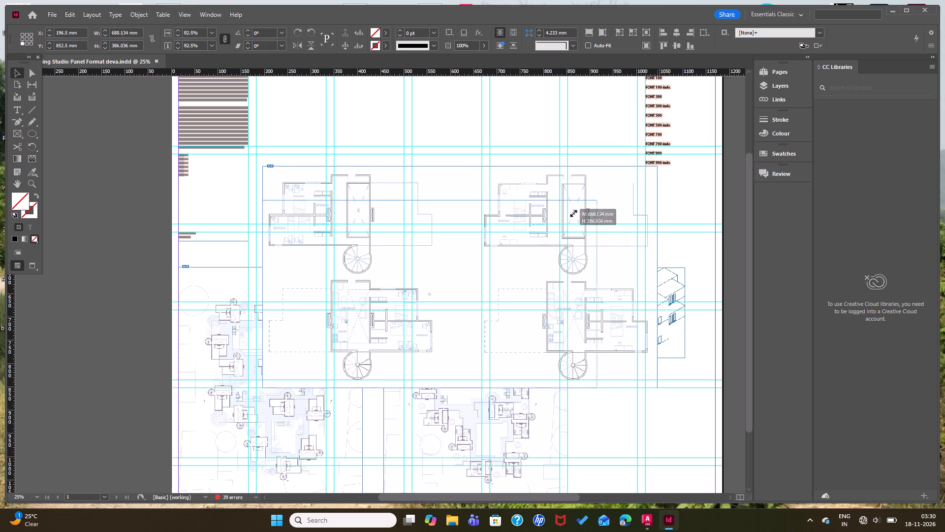
left_click_drag(573, 213, 497, 244, "ctrl+shift")
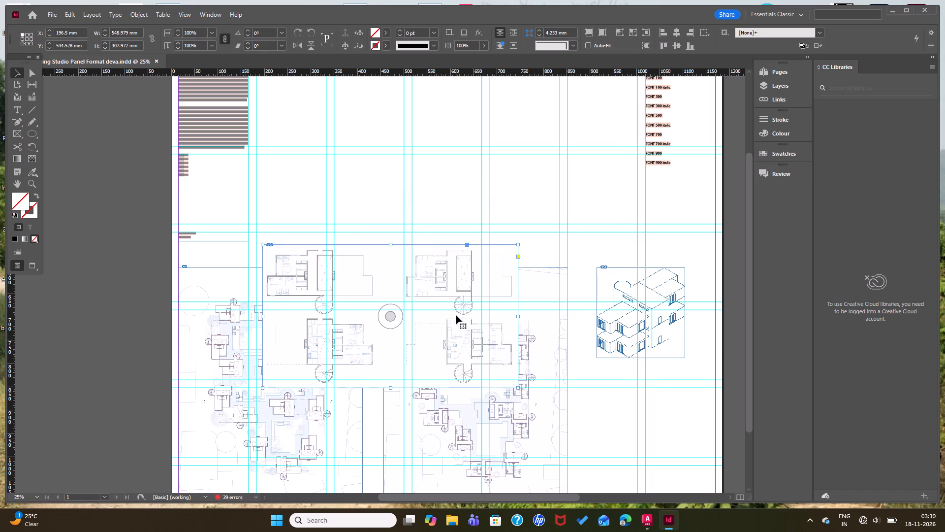
left_click_drag(457, 316, 655, 191)
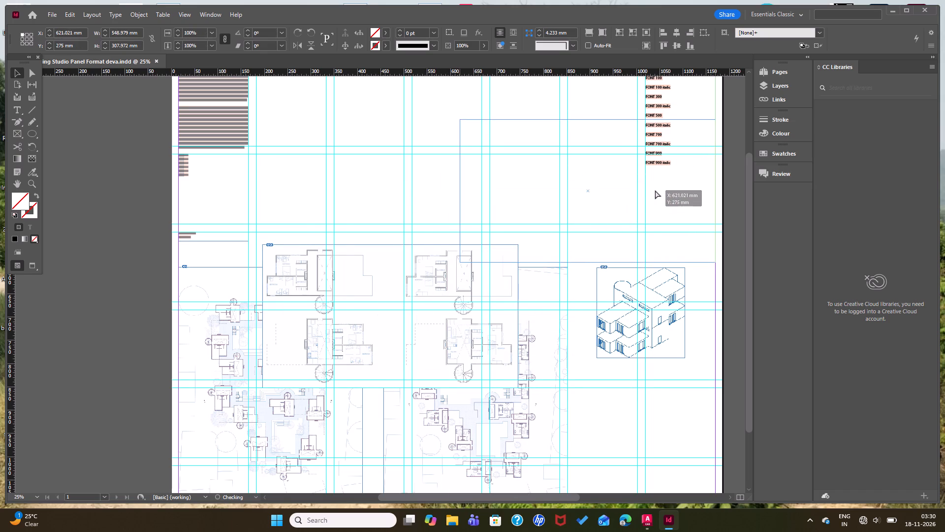
left_click_drag(655, 191, 486, 168)
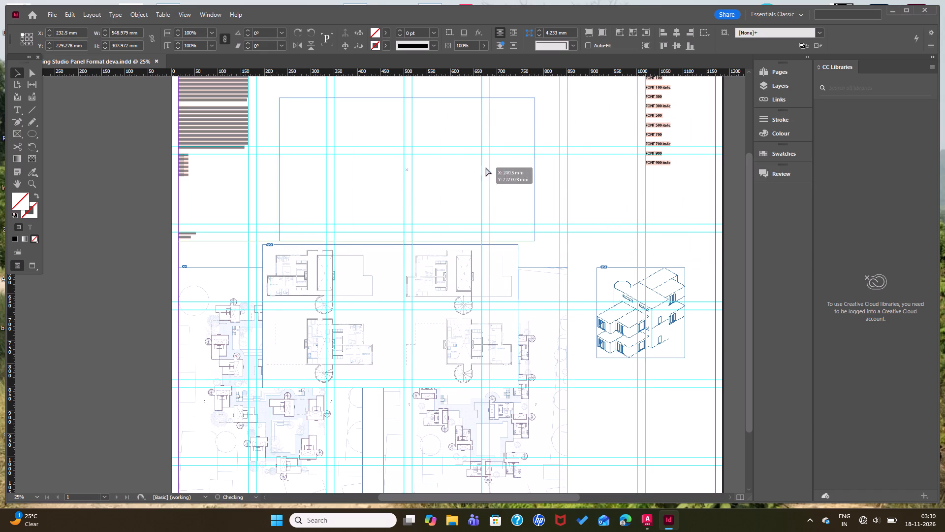
left_click_drag(486, 168, 551, 168)
scroll(690, 308, "up", 3)
left_click_drag(589, 318, 681, 335)
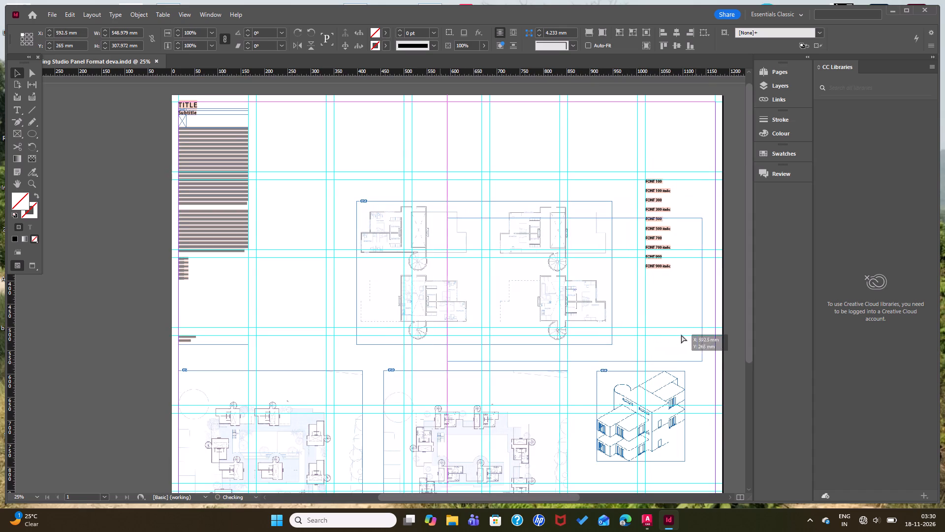
left_click_drag(681, 335, 696, 330)
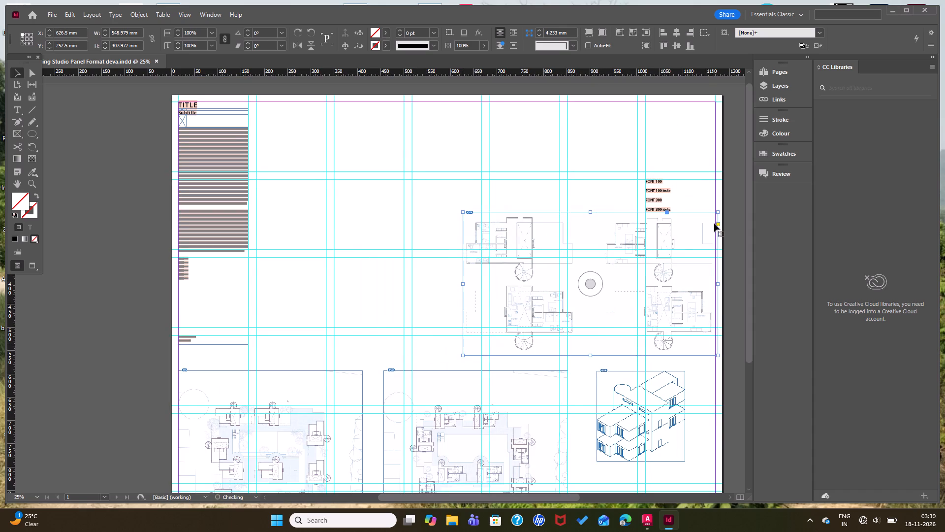
Scale the unit plan down to about 322 × 181 mm and fit it against the page's right margin, above the axonometric.
left_click_drag(719, 212, 649, 257, "ctrl+shift")
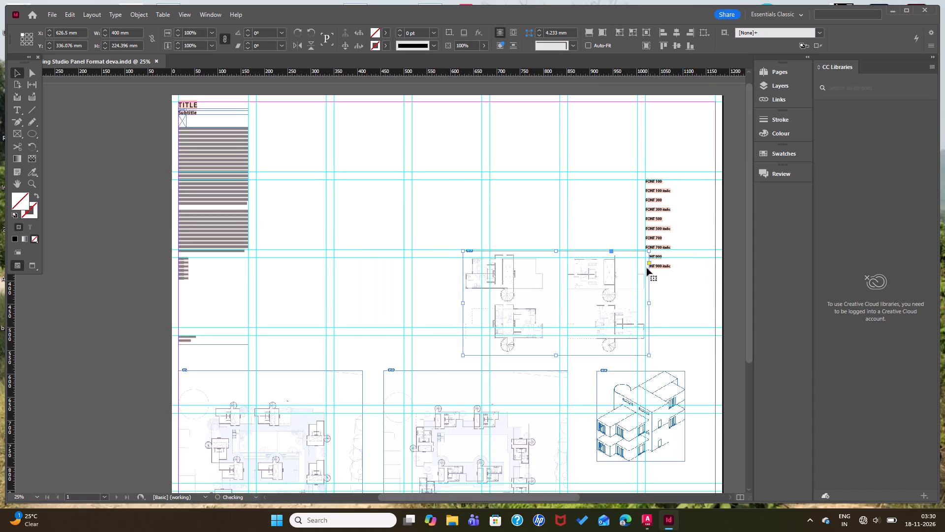
left_click_drag(605, 318, 664, 328)
scroll(664, 329, "down", 4)
scroll(663, 326, "up", 3)
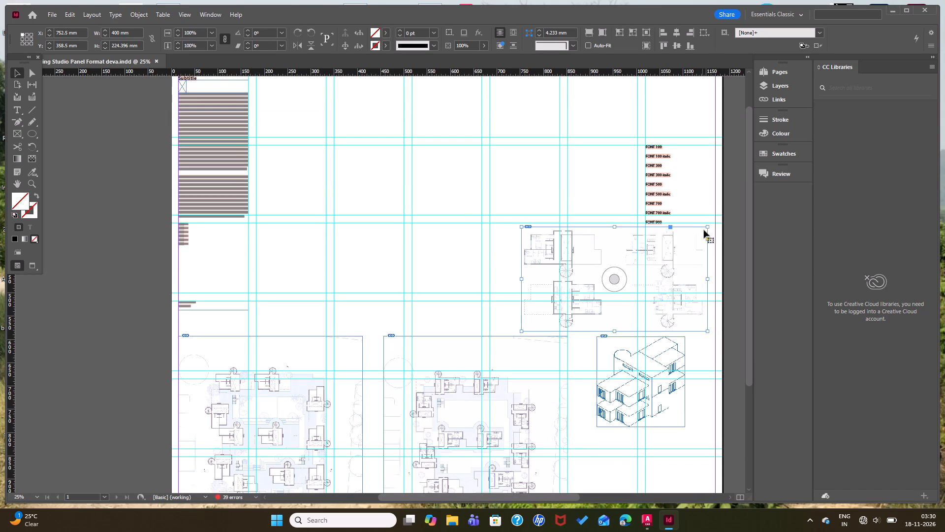
left_click_drag(708, 228, 671, 254, "ctrl+shift")
left_click_drag(656, 279, 701, 265)
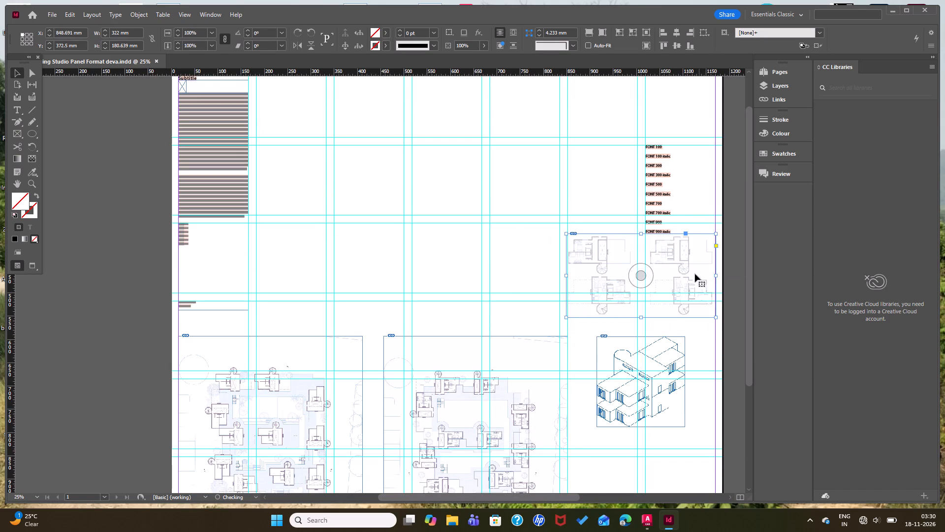
Move the unit plan directly above the second site plan, flush with its right edge, at X 530.5, Y about 413.2 mm.
left_click_drag(687, 284, 299, 301)
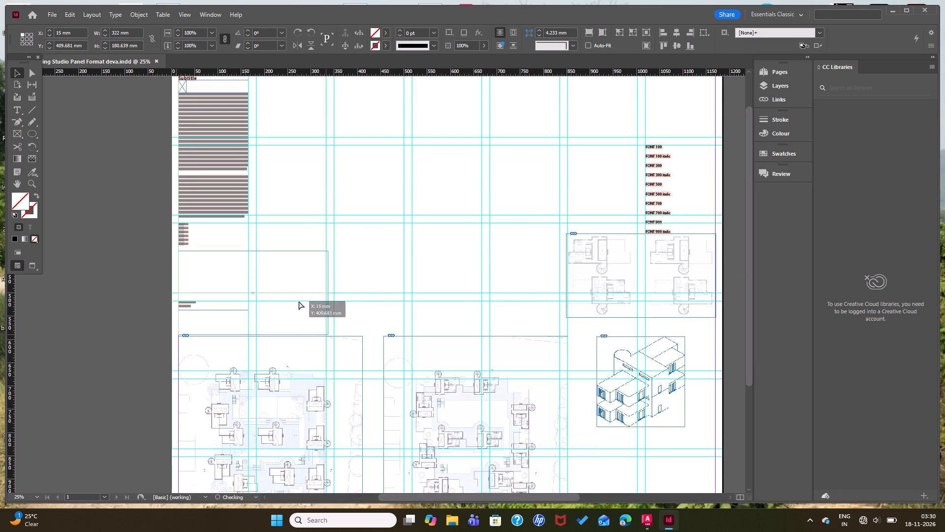
left_click_drag(299, 301, 300, 304)
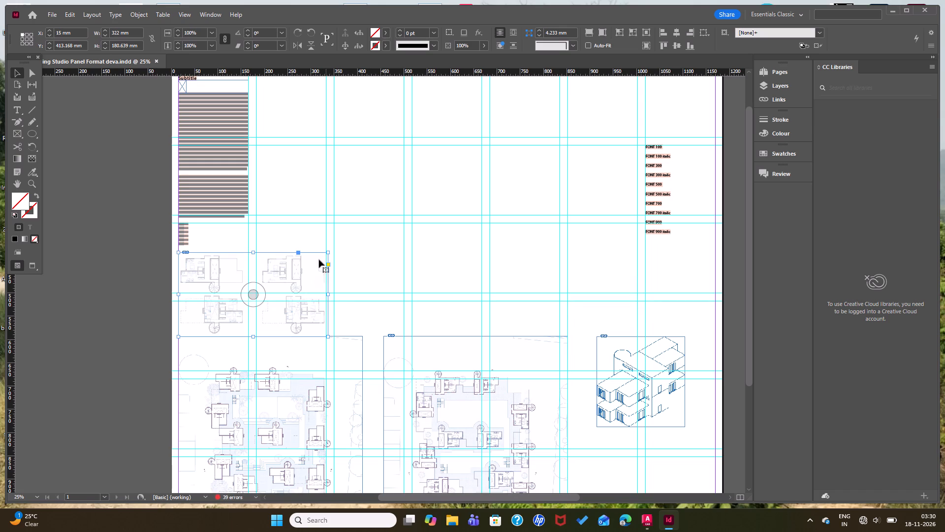
left_click_drag(315, 304, 555, 302)
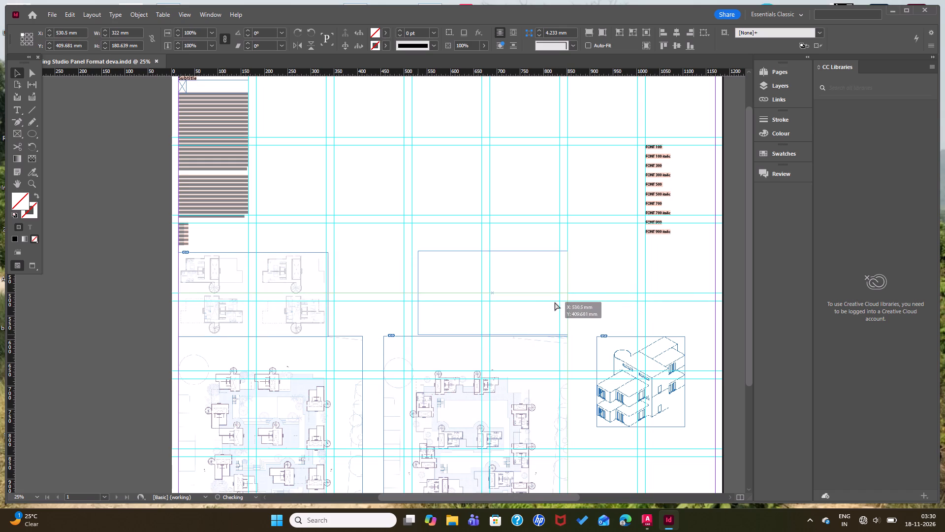
left_click_drag(555, 302, 555, 305)
Move the axonometric up beside the unit plan so that the tops of both frames align.
scroll(604, 343, "down", 3)
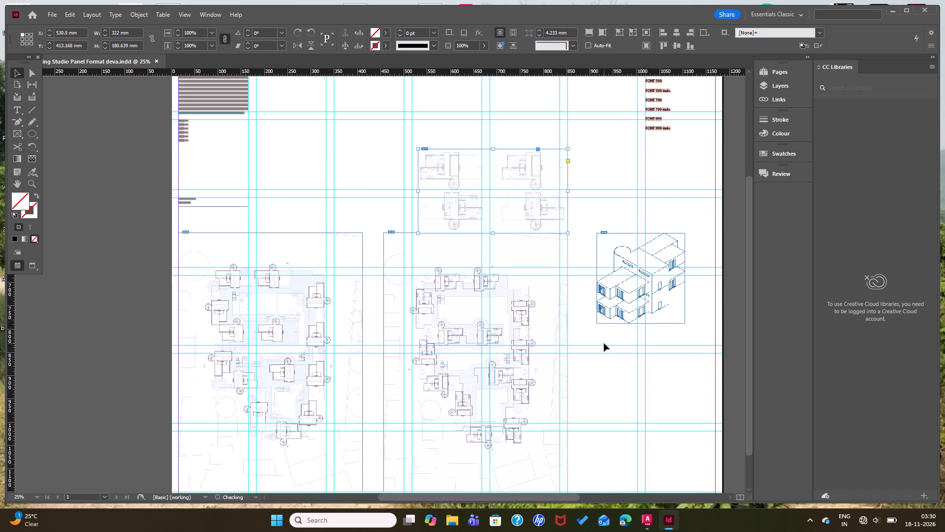
scroll(630, 333, "up", 3)
left_click_drag(673, 405, 683, 354)
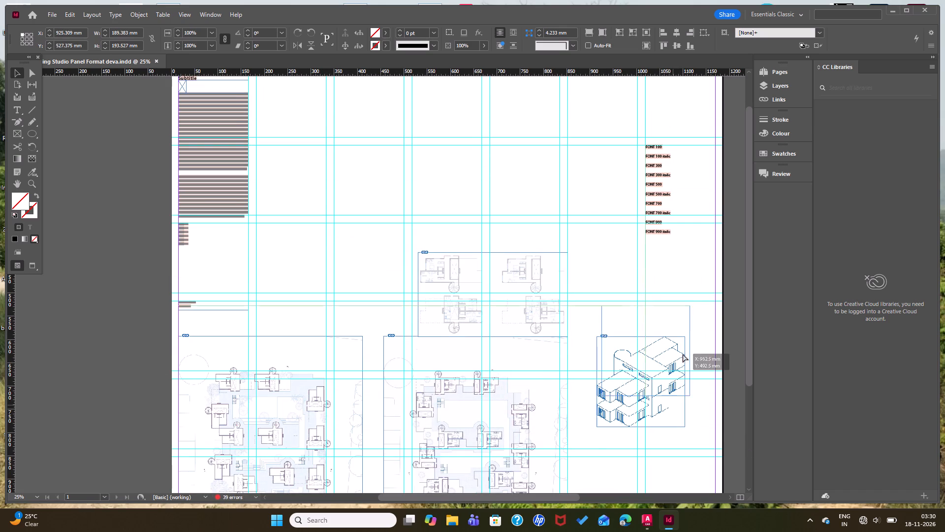
left_click_drag(683, 354, 675, 322)
left_click(685, 401)
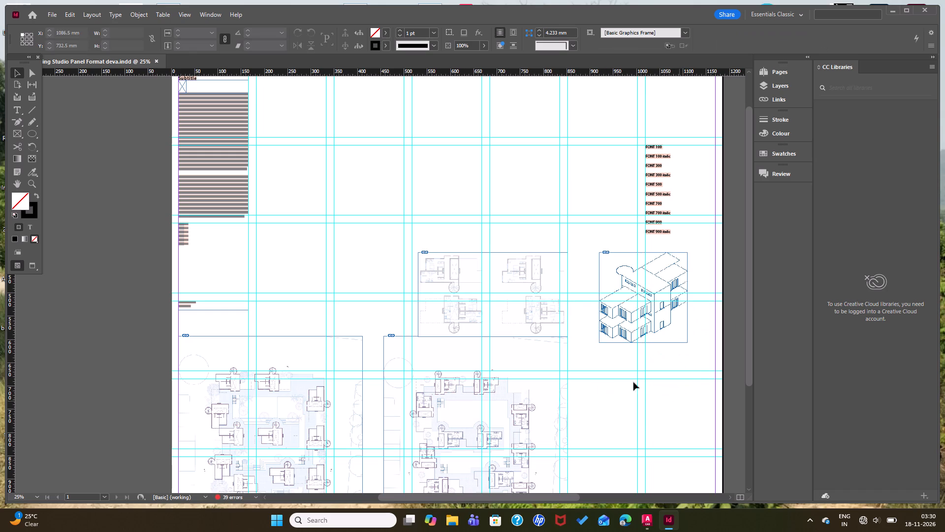
left_click(551, 320)
left_click(620, 393)
Preview the panel in Presentation mode without guides and frame edges to check the layout, and return to the normal view.
key("Escape")
left_click(585, 400)
key("shift+Escape")
key("shift+w")
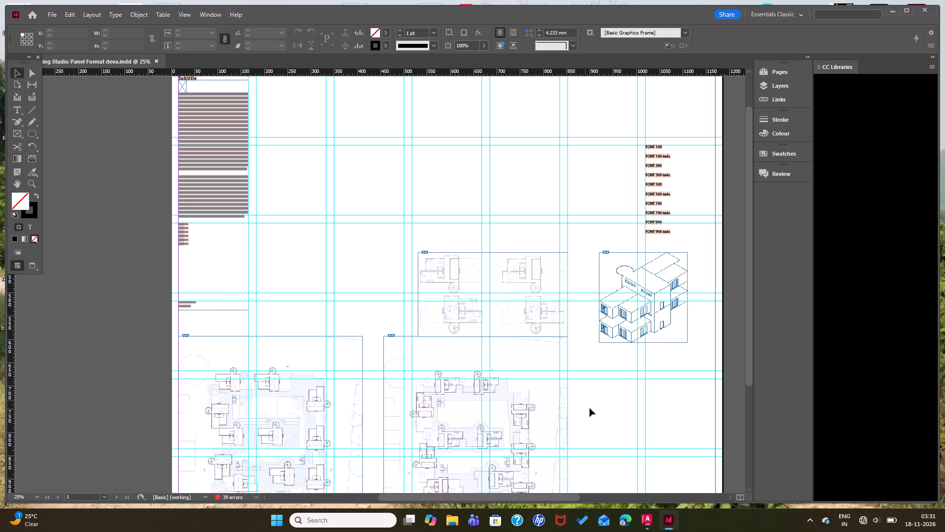
scroll(621, 426, "down", 2)
left_click(621, 426)
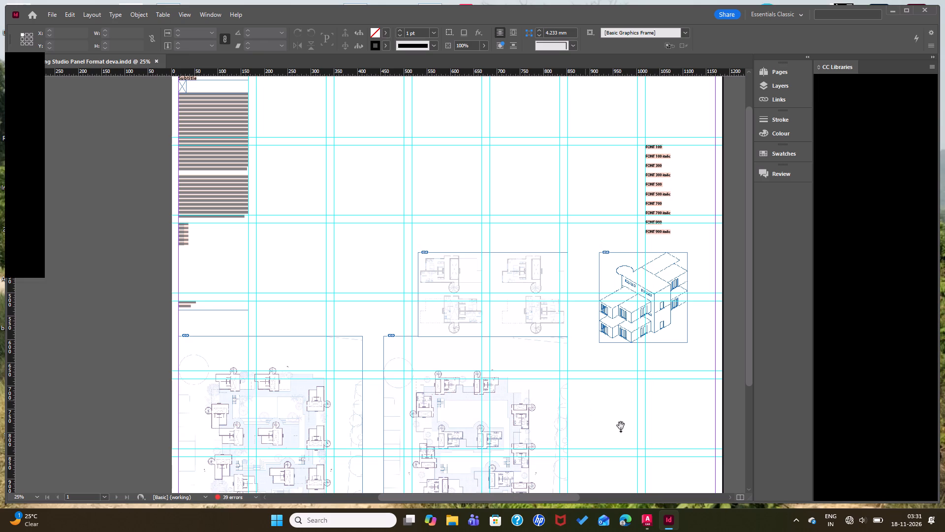
key("Escape")
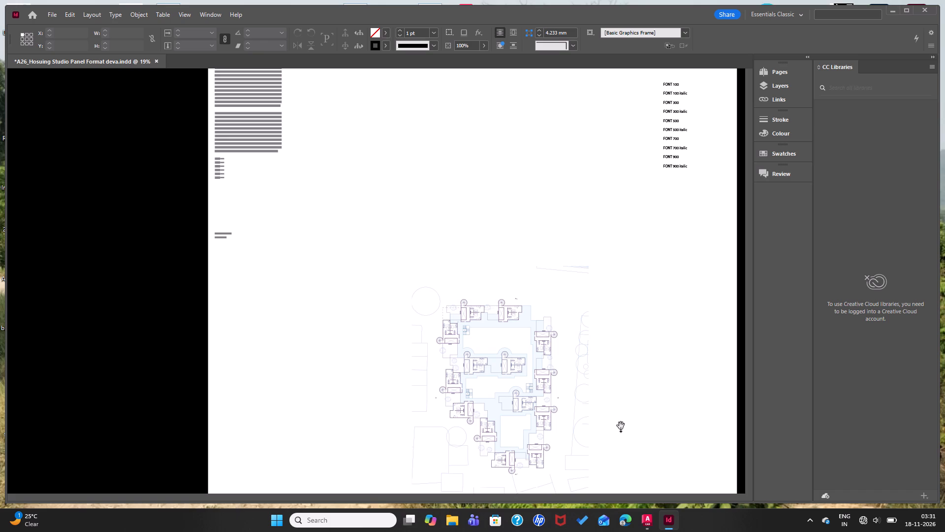
scroll(616, 346, "down", 5)
scroll(611, 349, "up", 2)
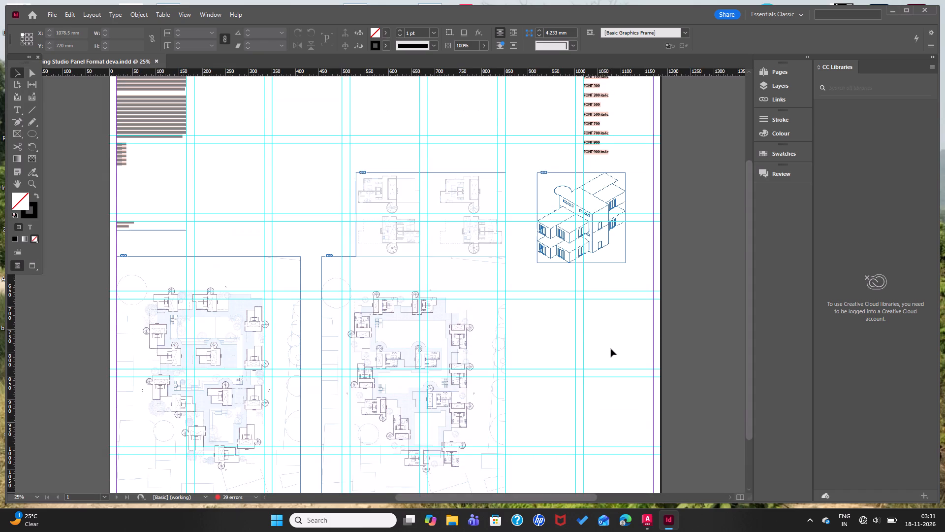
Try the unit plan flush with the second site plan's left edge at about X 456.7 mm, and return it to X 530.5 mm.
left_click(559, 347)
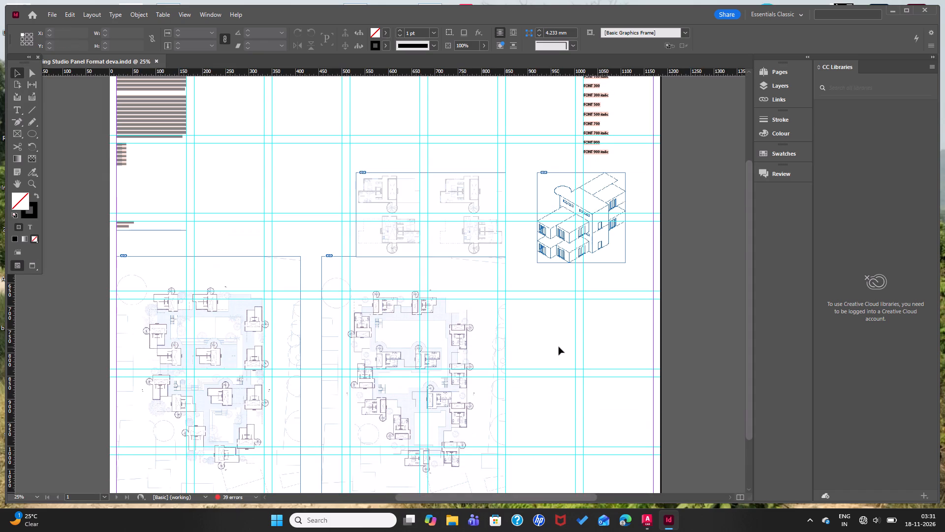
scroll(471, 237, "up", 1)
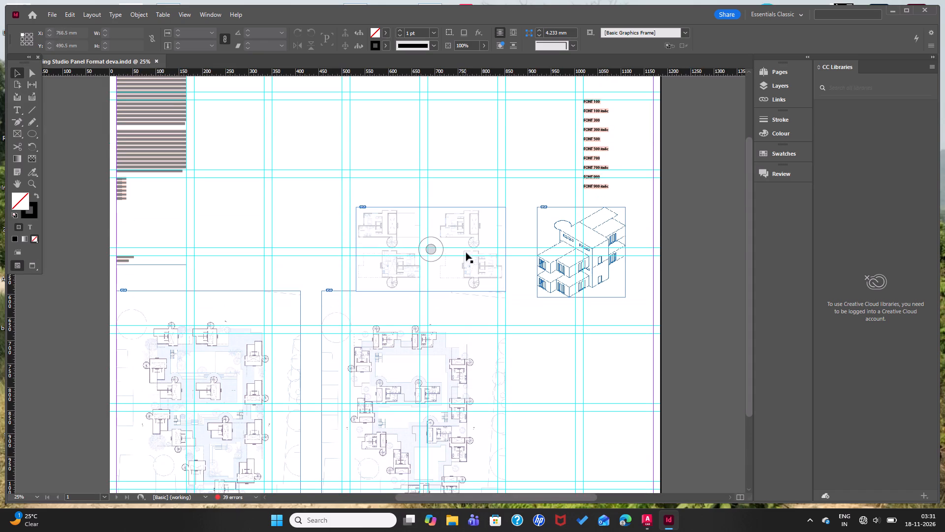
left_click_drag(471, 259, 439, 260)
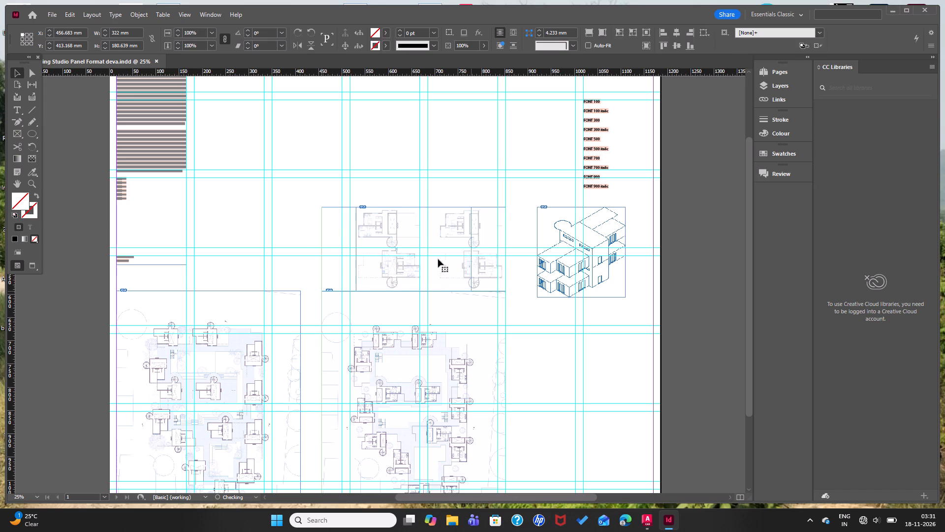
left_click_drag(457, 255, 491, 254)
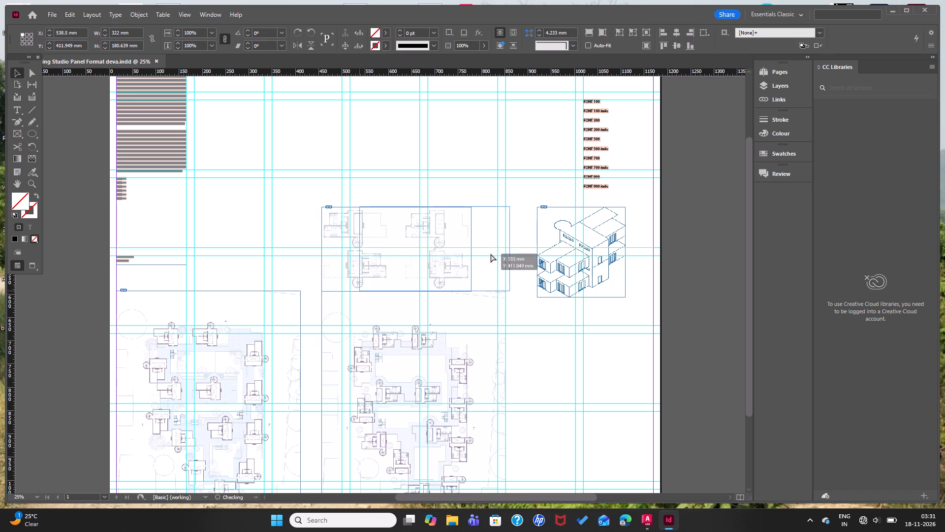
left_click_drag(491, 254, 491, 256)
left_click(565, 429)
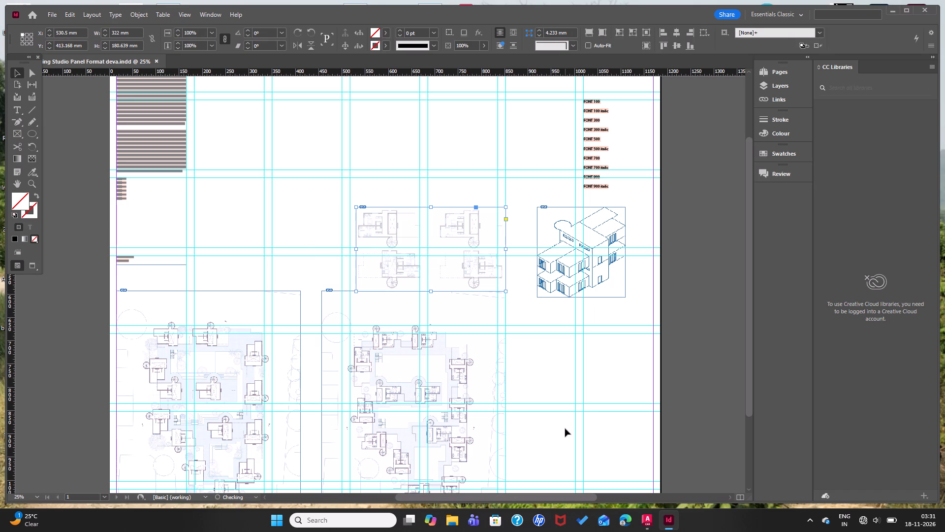
Preview the panel again in Presentation mode with nothing selected.
left_click(569, 440)
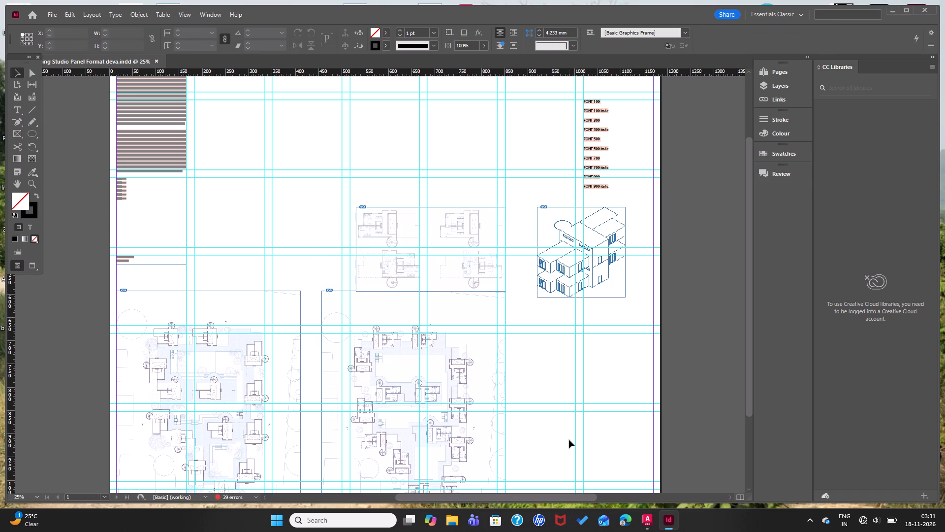
left_click(569, 440)
key("shift+w")
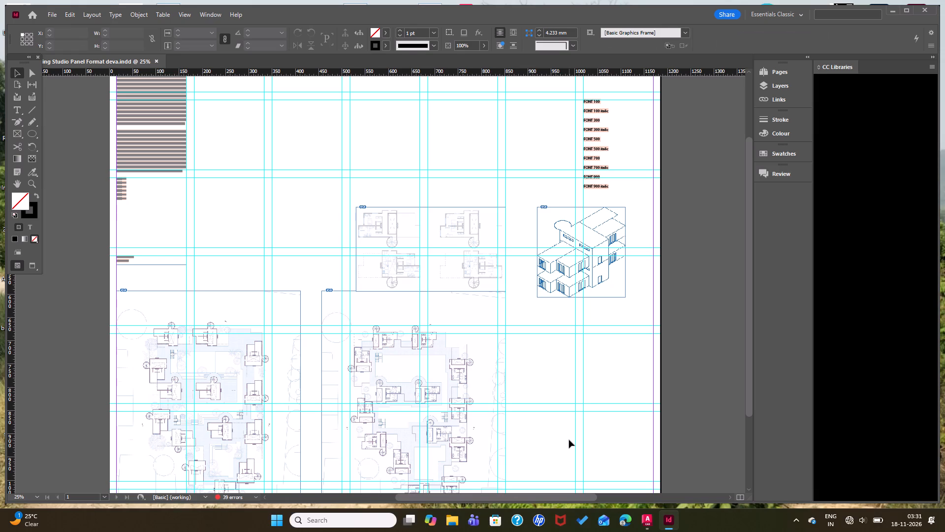